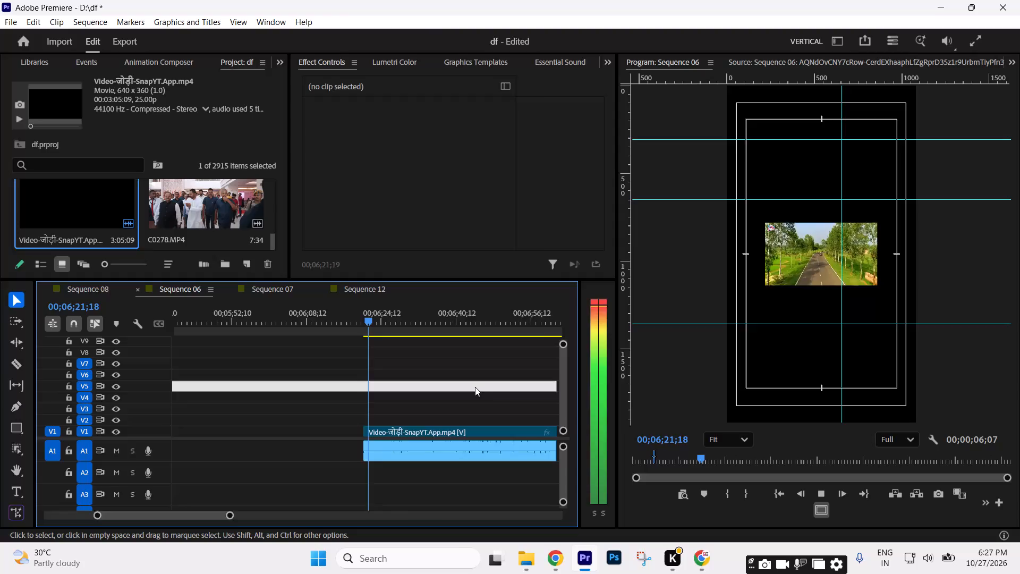
Listen through the Video-जोड़ी-SnapYT.App.mp4 clip in Sequence 06 from about 00;06;21 to choose a cut point.
key(equal)
click(485, 378)
text(-----)
click(471, 378)
text(===-=-)
key(minus)
key(minus)
key(minus)
key(equal)
text(==)
text(==)
key(minus)
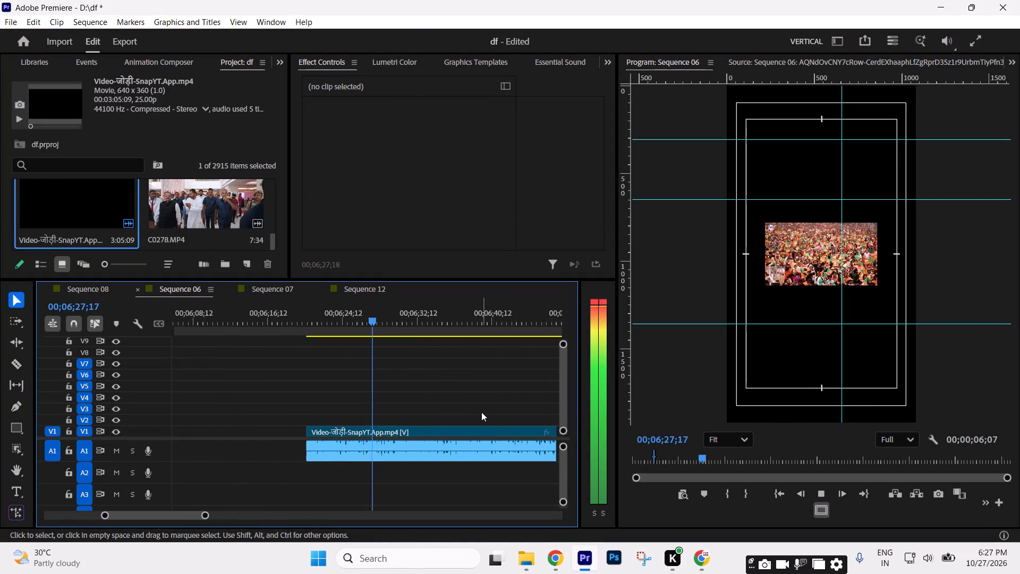
text(--====)
text(---==-)
click(481, 412)
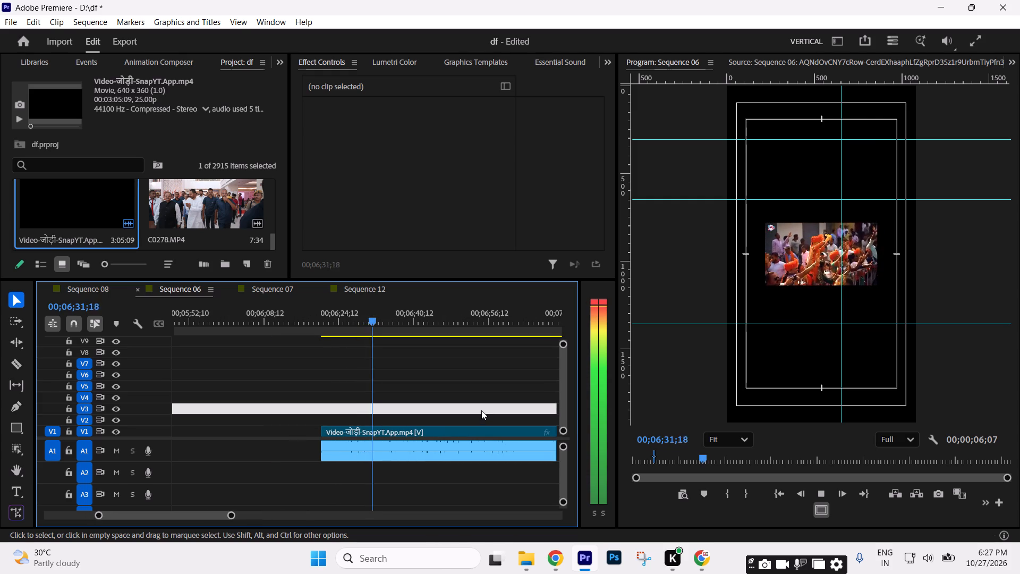
click(481, 410)
drag(230, 512, 256, 512)
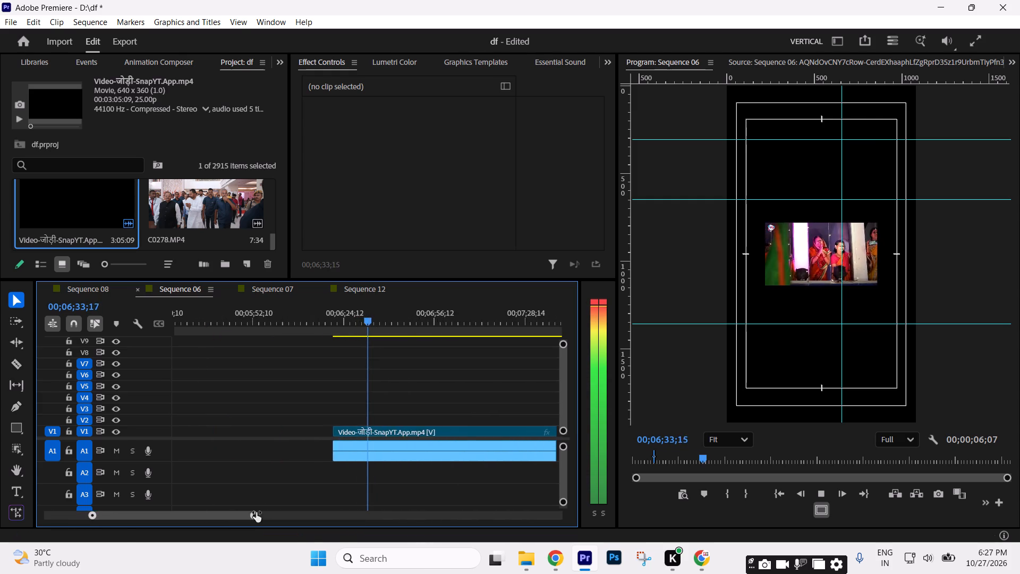
drag(256, 512, 222, 512)
click(467, 391)
drag(230, 516, 224, 517)
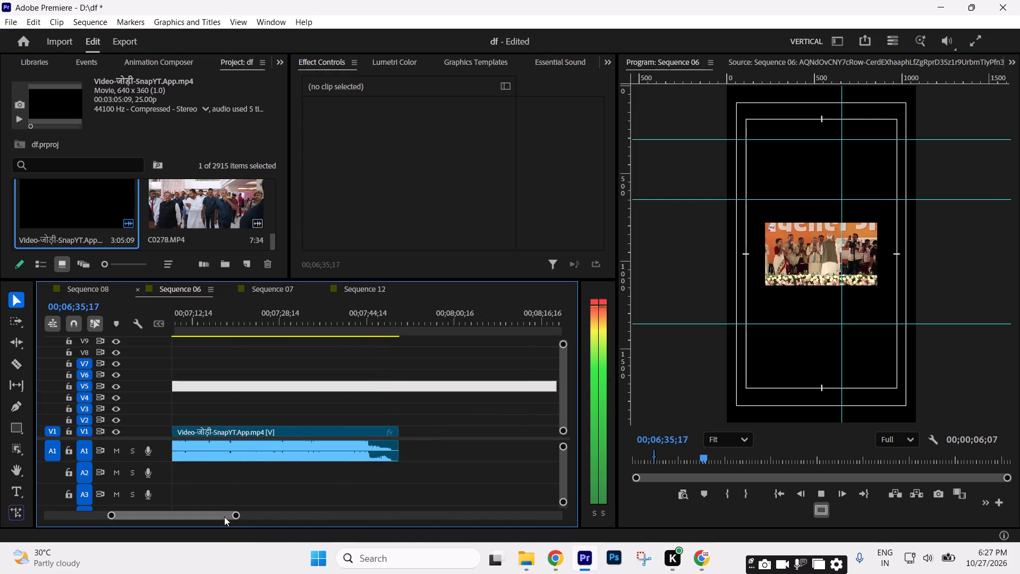
drag(223, 513, 211, 508)
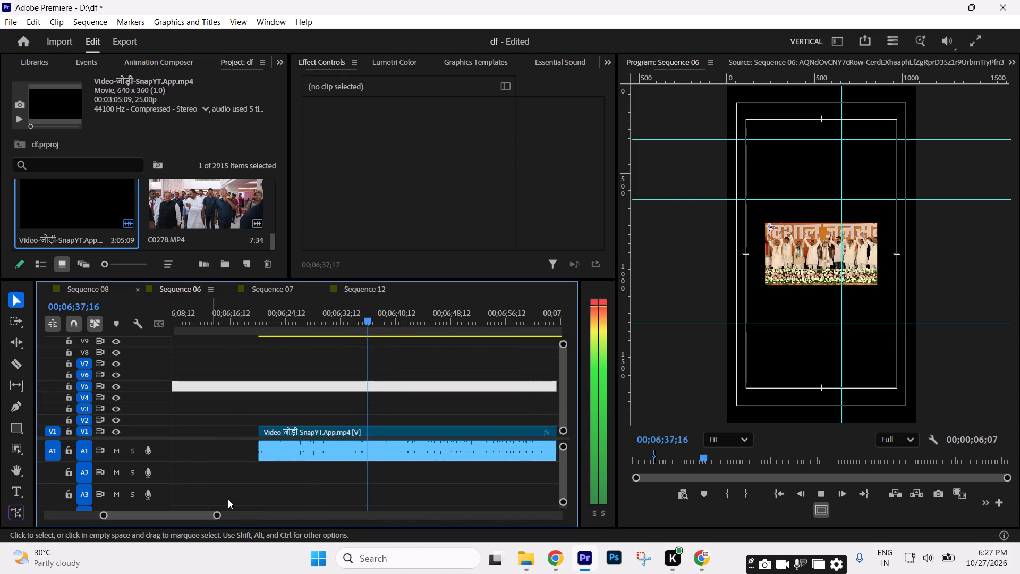
click(499, 389)
click(494, 408)
Split the Video-जोड़ी-SnapYT.App.mp4 clip at about 00;06;43 with the Razor tool.
key(c)
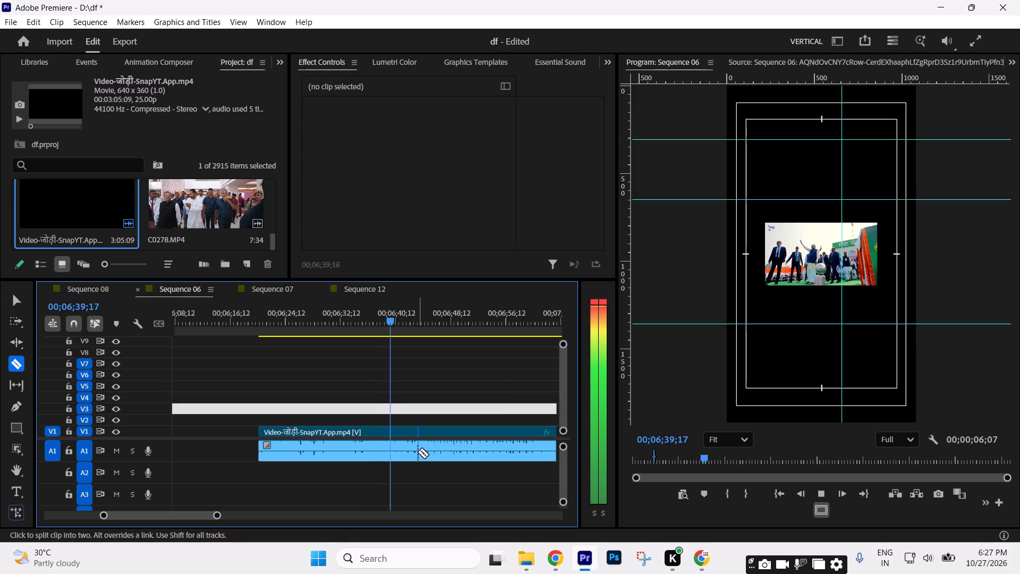
click(414, 450)
key(v)
Unlink the video from the audio of both split parts and delete the video portions on V1.
click(440, 393)
drag(483, 383, 337, 440)
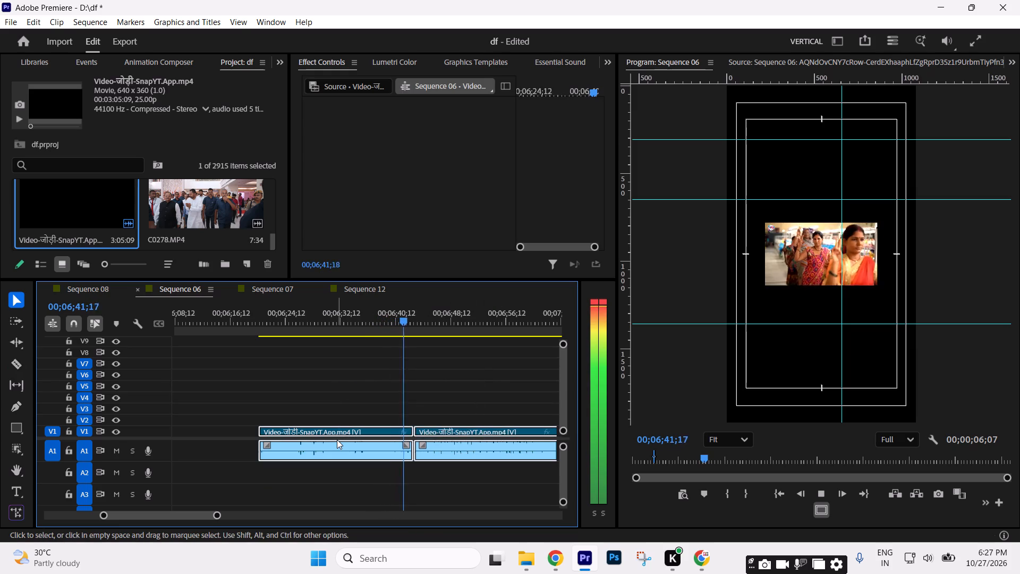
key(ctrl+l)
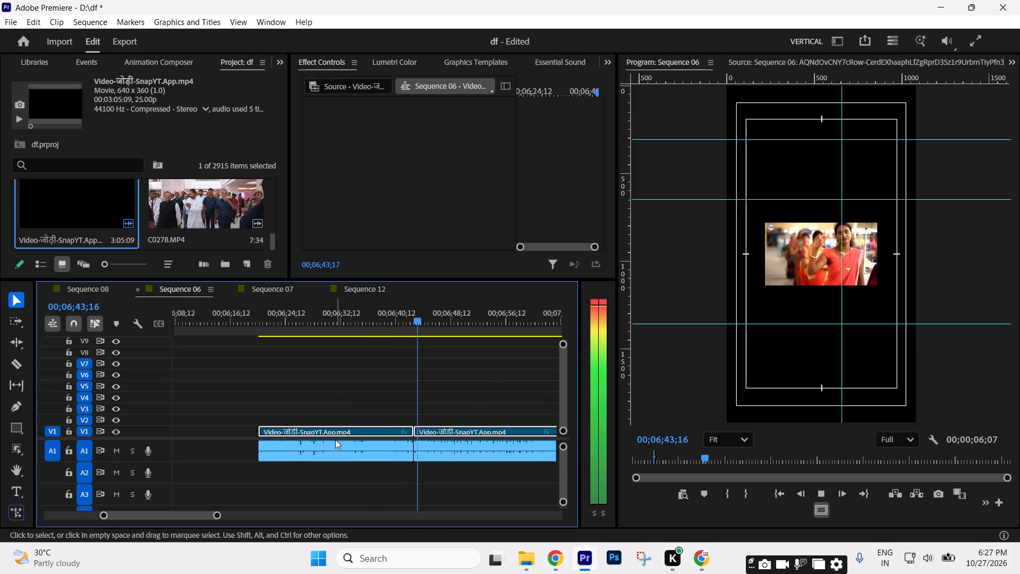
key(Delete)
Split the audio at 00;06;45;08, removing the short piece before the cut and extending the first part to fill its place.
key(space)
key(c)
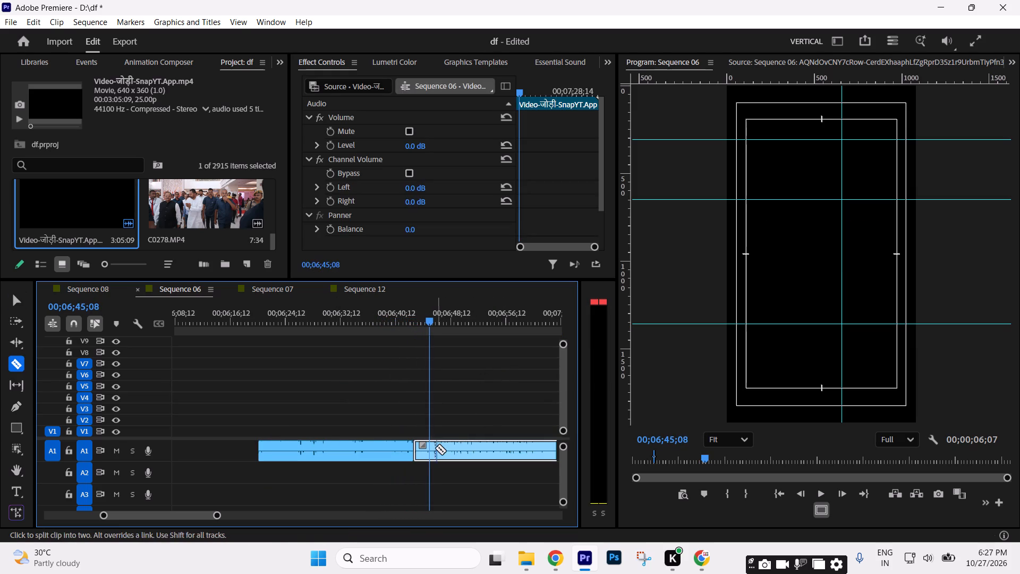
click(430, 448)
key(v)
drag(359, 410, 393, 425)
click(403, 452)
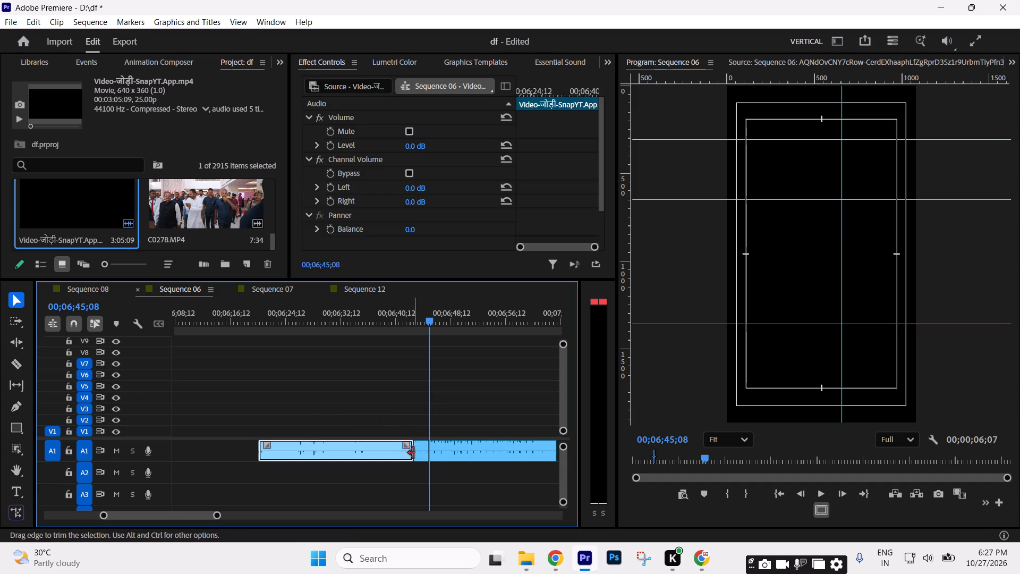
click(420, 454)
key(Delete)
drag(414, 452, 427, 452)
Cut the first A1 audio part and paste it near the start of Sequence 06 at 00;00;37;15.
drag(391, 413, 332, 471)
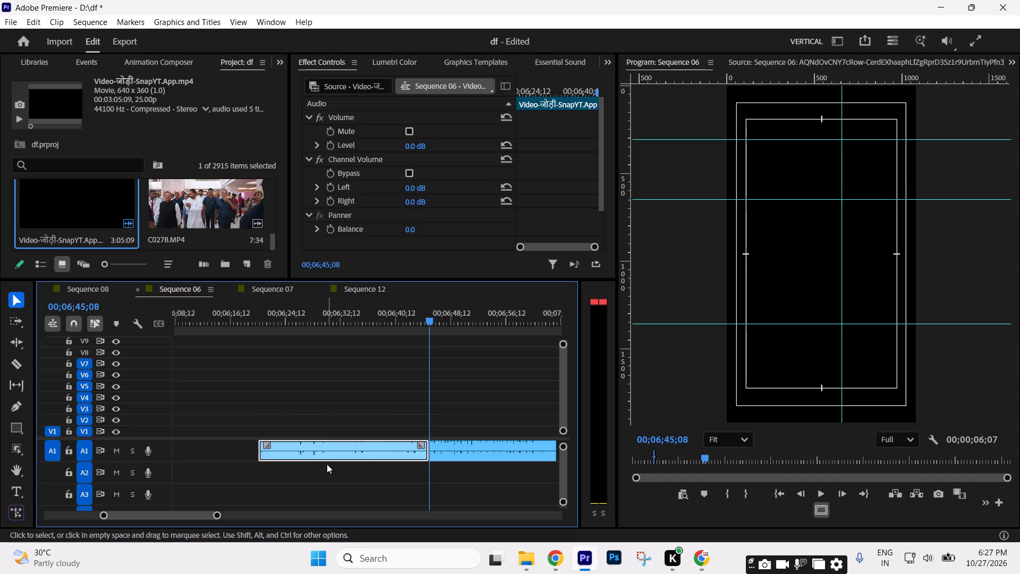
key(ctrl+x)
key(minus)
key(minus)
key(minus)
key(minus)
key(minus)
key(minus)
drag(244, 325, 0, 368)
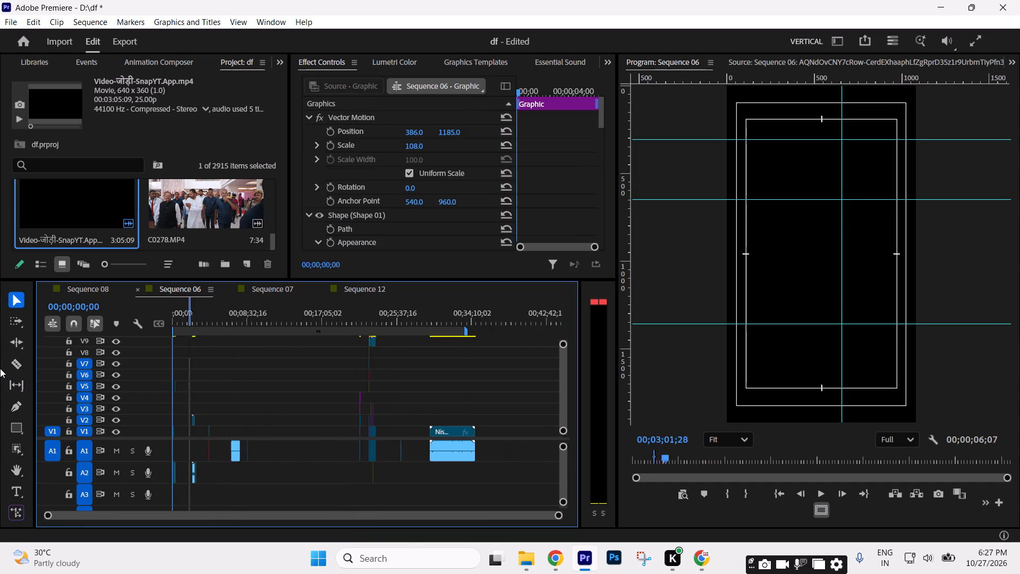
drag(0, 368, 0, 369)
key(equal)
key(equal)
key(equal)
key(equal)
key(equal)
key(equal)
key(minus)
click(349, 321)
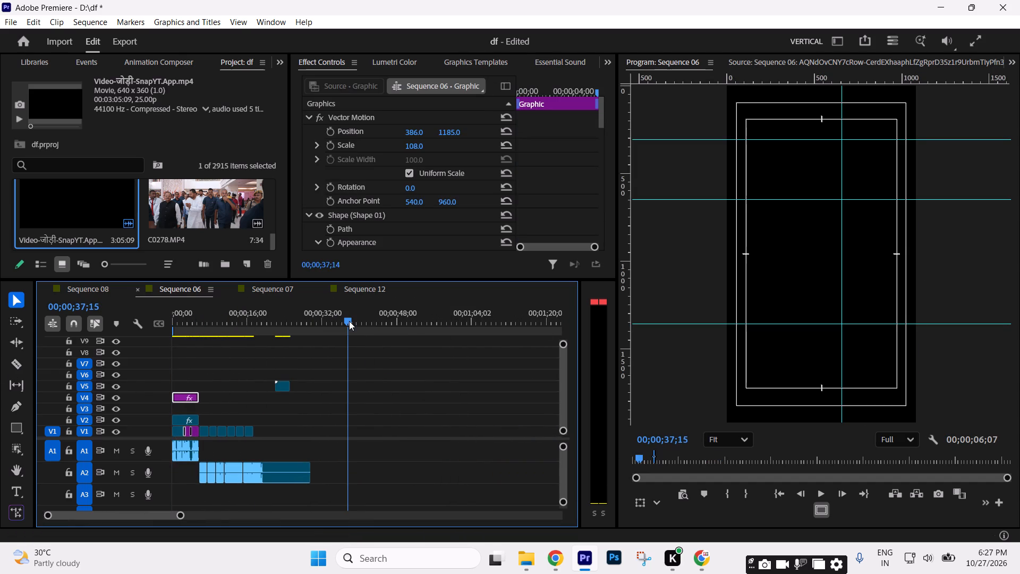
key(ctrl+v)
Move the pasted audio to track A3, starting level with the first A2 clip, and preview it briefly.
drag(407, 454, 261, 501)
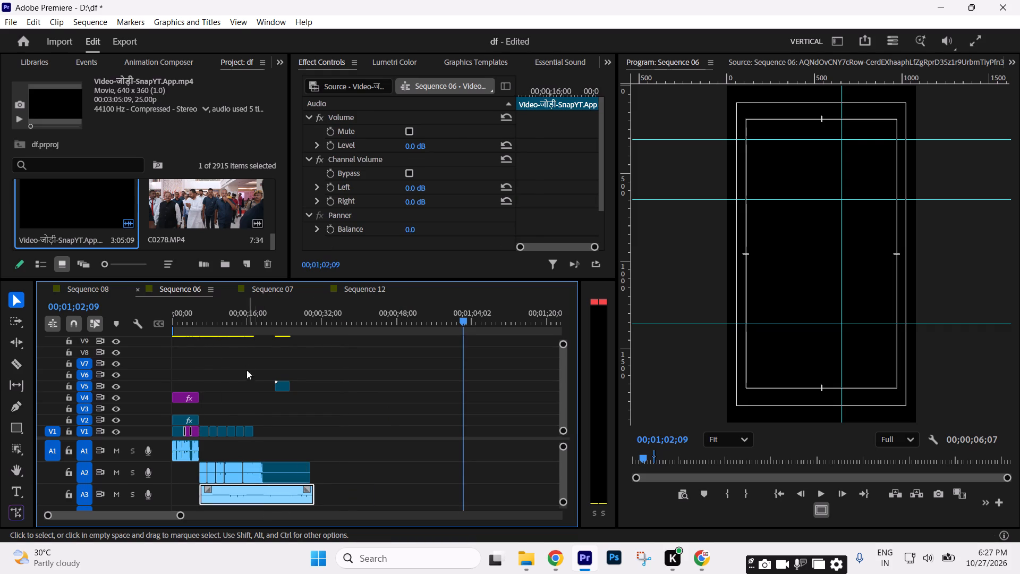
click(228, 325)
key(space)
key(space)
Delete the stray short clip on V5 located after the end of the V1 clips.
drag(360, 368, 290, 391)
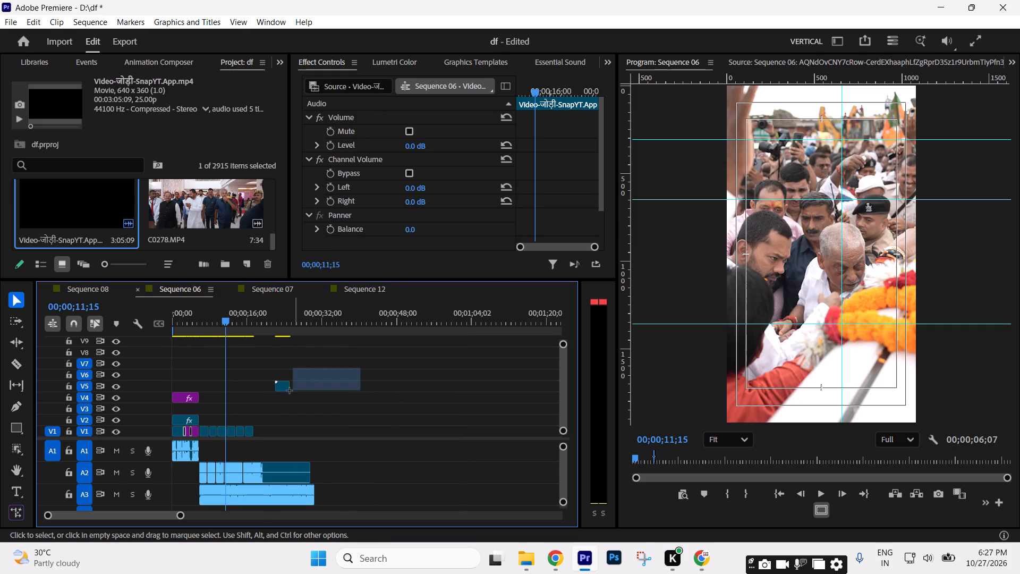
drag(290, 391, 278, 394)
key(Delete)
Preview the edit around 00;00;16 and move the A3 audio clip later to start at about 00;00;47;16.
drag(257, 316, 299, 329)
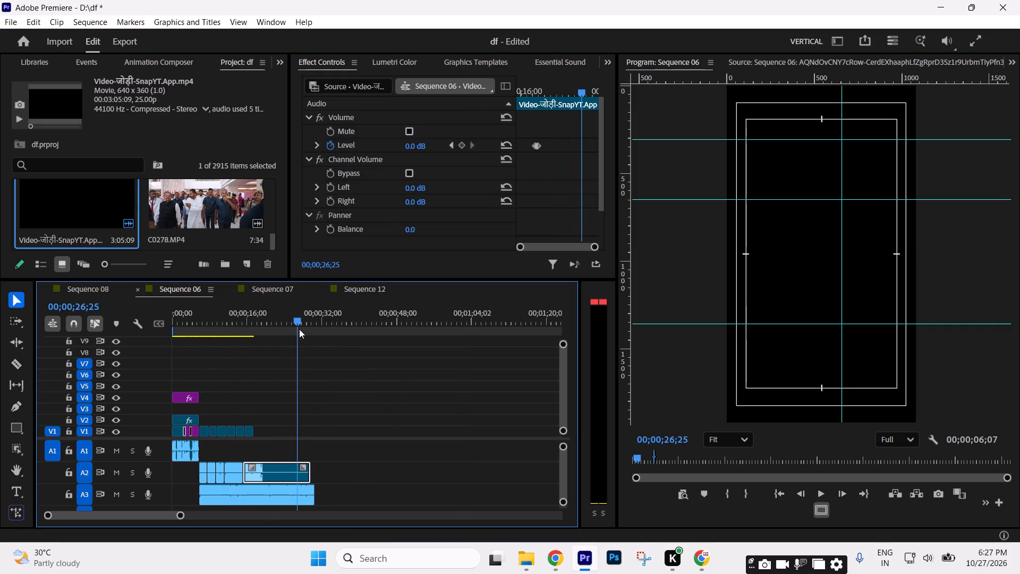
drag(299, 329, 246, 330)
key(space)
click(398, 416)
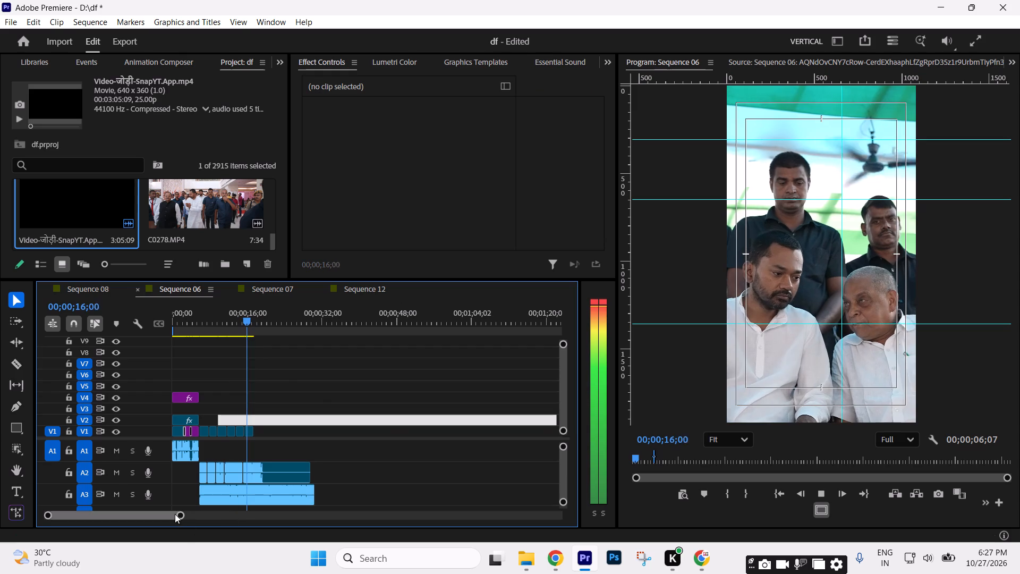
click(175, 513)
key(space)
drag(267, 506, 410, 496)
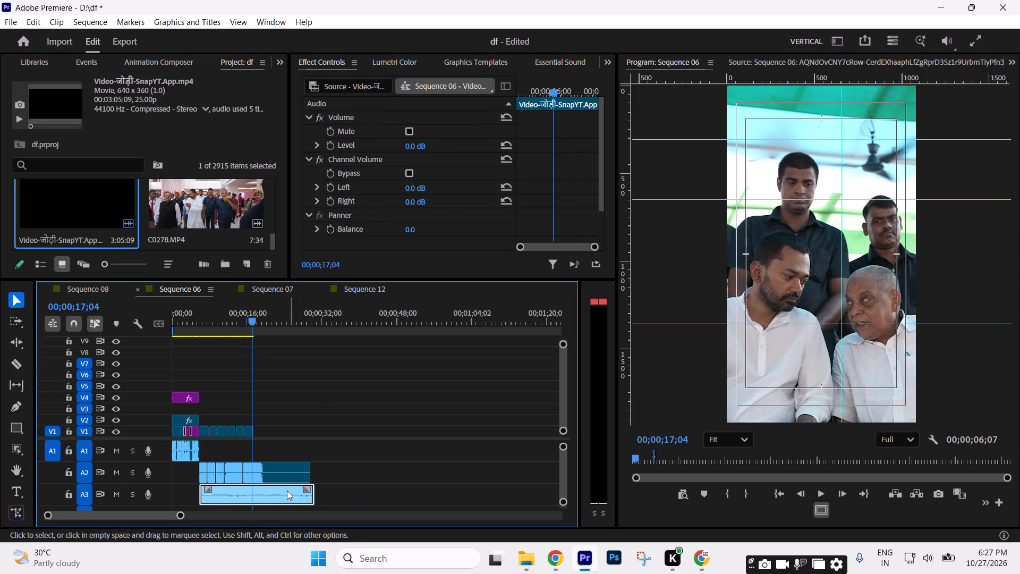
drag(276, 491, 469, 491)
Play the existing edit and its A2 audio from about 00;00;06 to review them.
click(201, 326)
key(space)
click(398, 406)
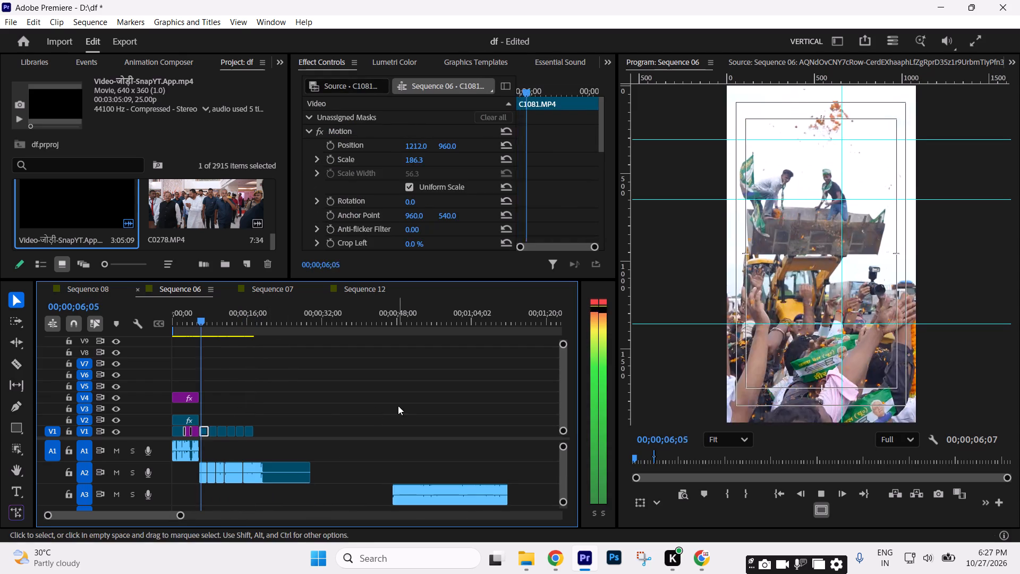
drag(182, 516, 133, 518)
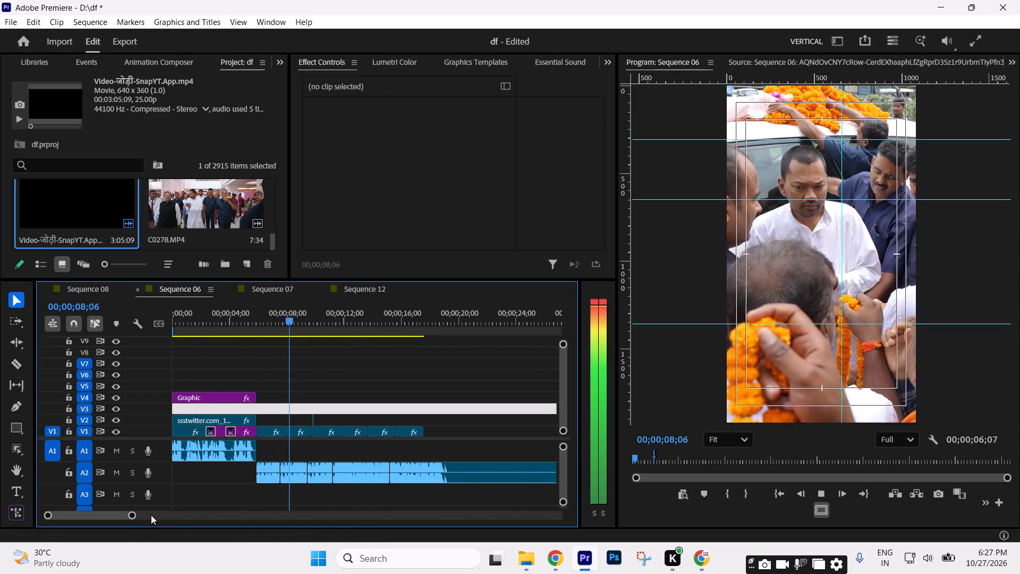
drag(133, 516, 154, 515)
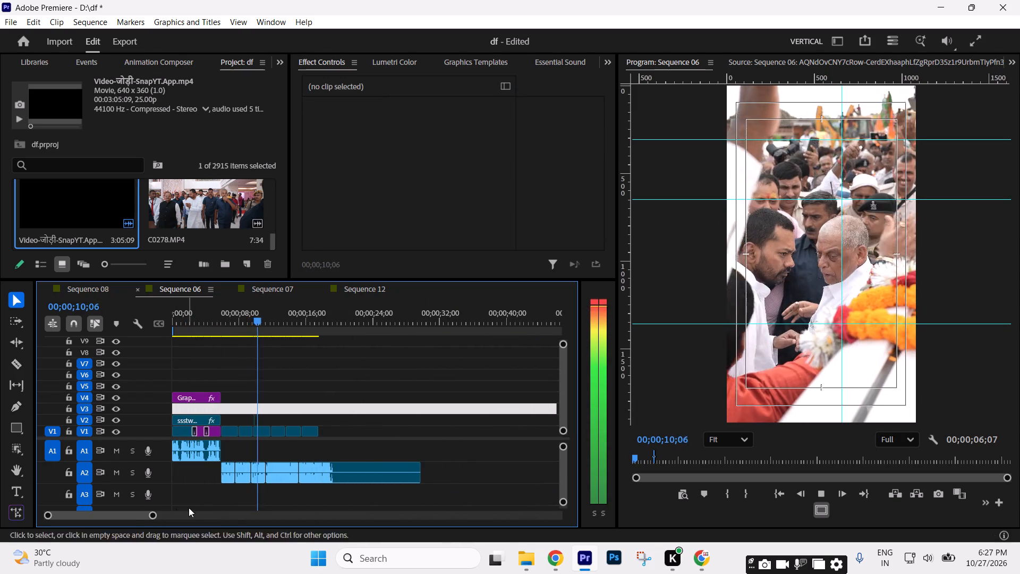
key(space)
key(space)
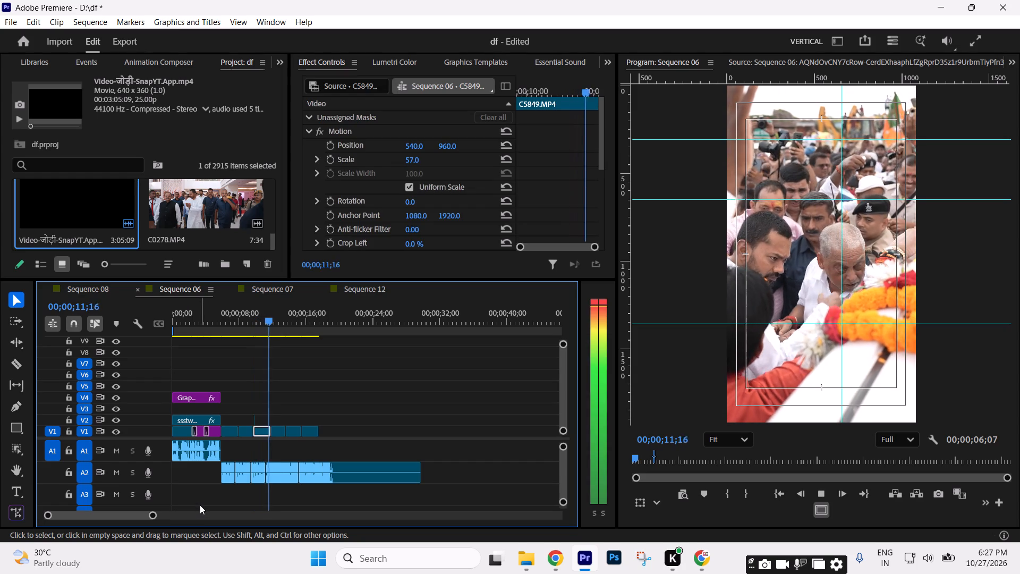
key(space)
Listen to the relocated A3 audio clip from its start at 00;00;47;16.
key(minus)
key(minus)
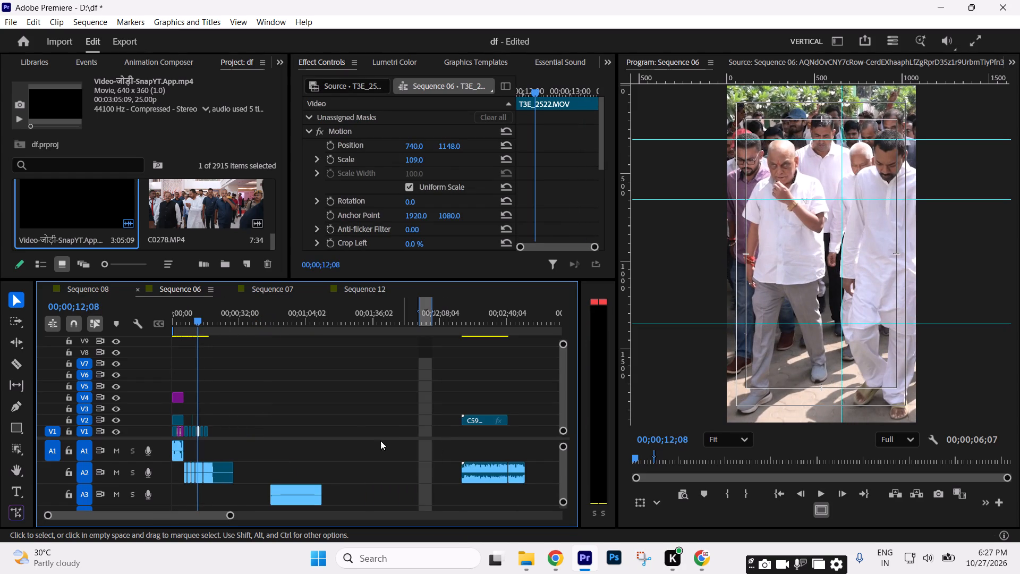
click(292, 314)
key(Up)
click(352, 424)
key(space)
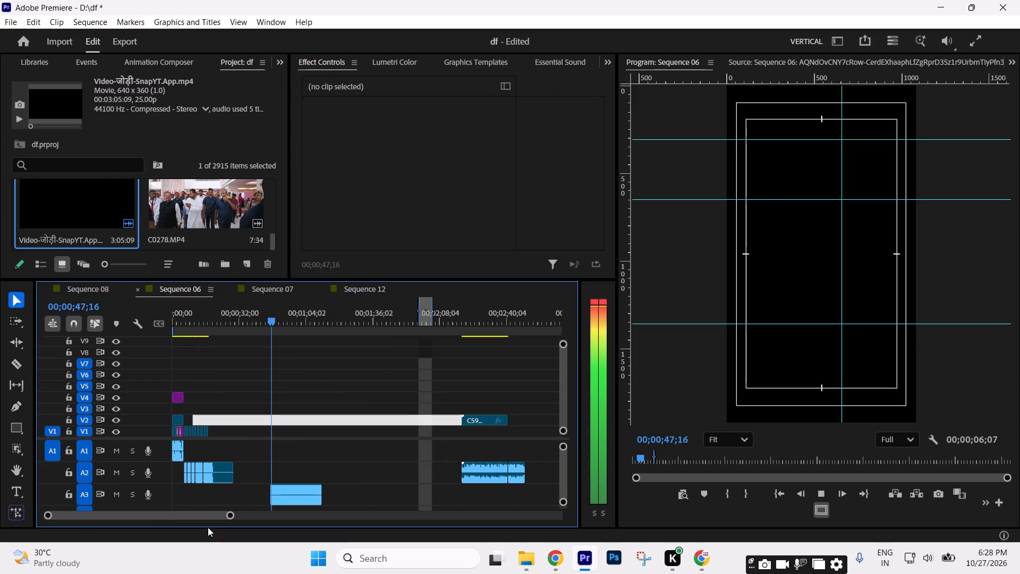
drag(227, 514, 197, 518)
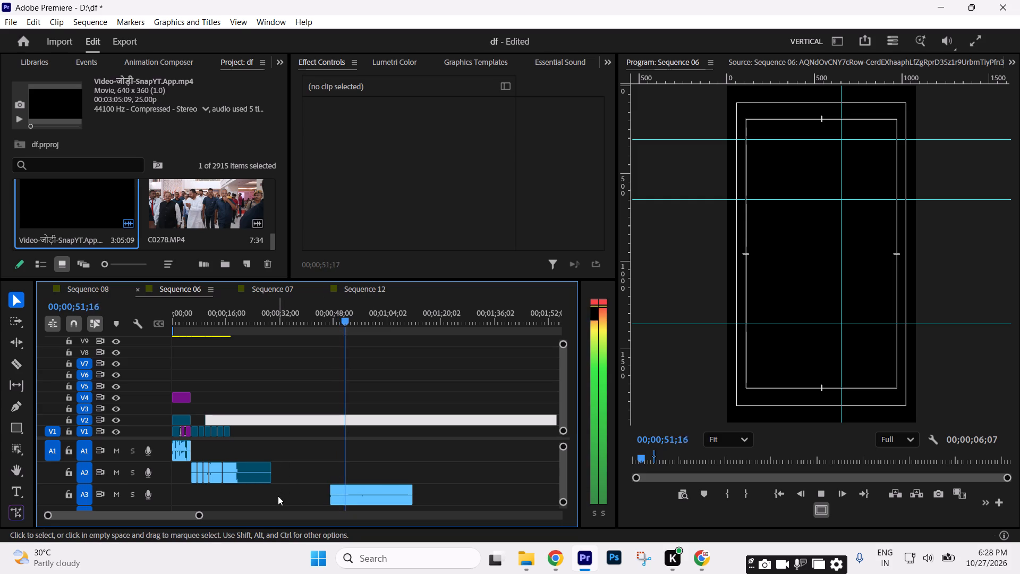
drag(199, 516, 162, 514)
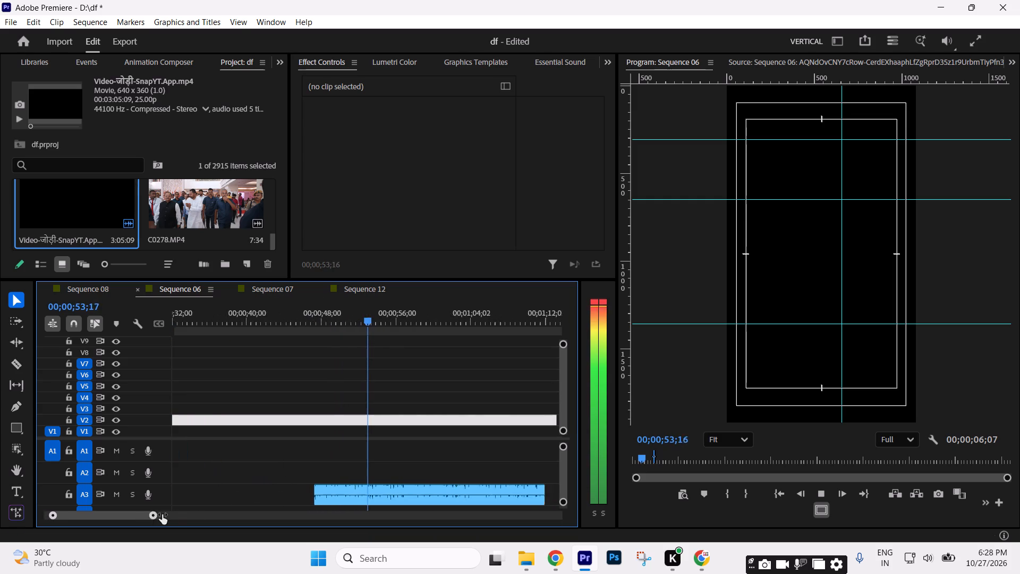
drag(162, 514, 190, 511)
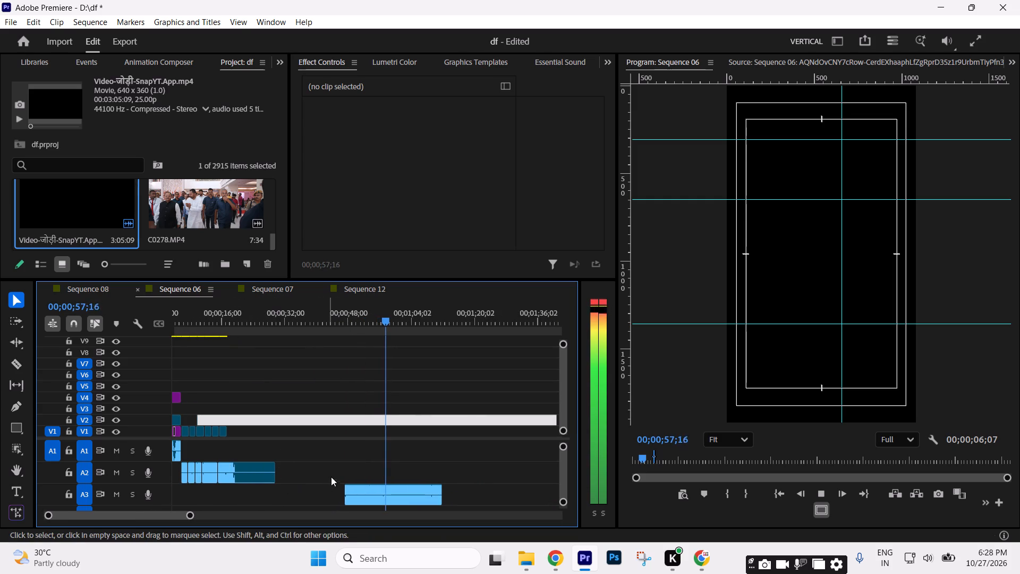
click(254, 472)
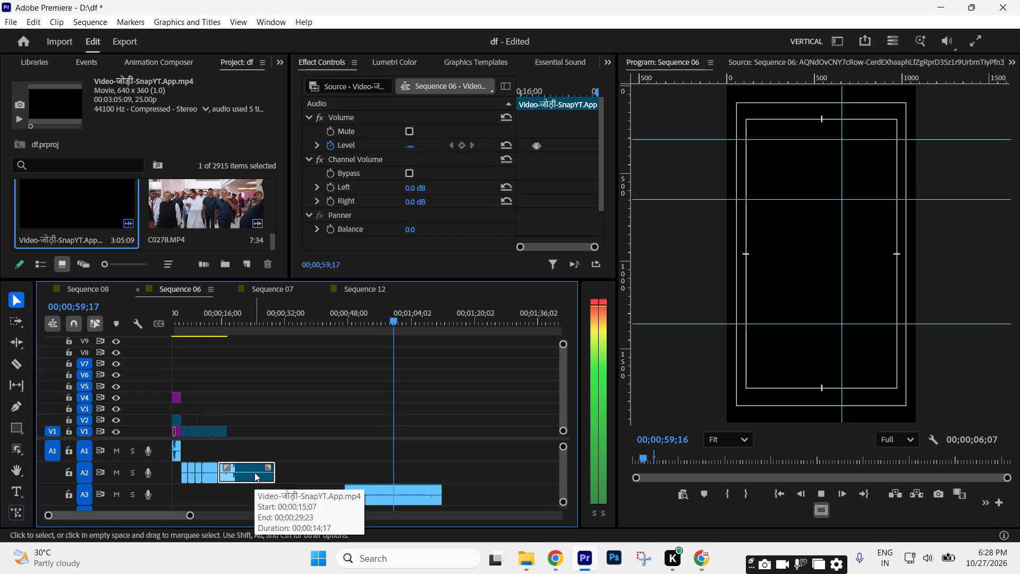
click(421, 453)
Play the edit from about 00;00;12 and delete the last audio clip on A2, starting at 00;00;15;07.
click(209, 327)
key(space)
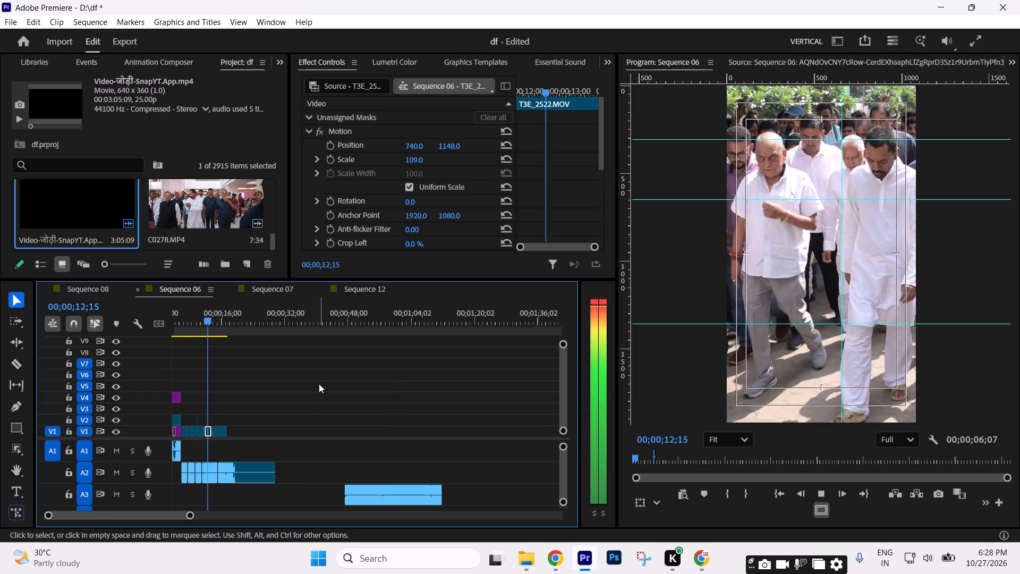
click(319, 384)
drag(190, 514, 171, 518)
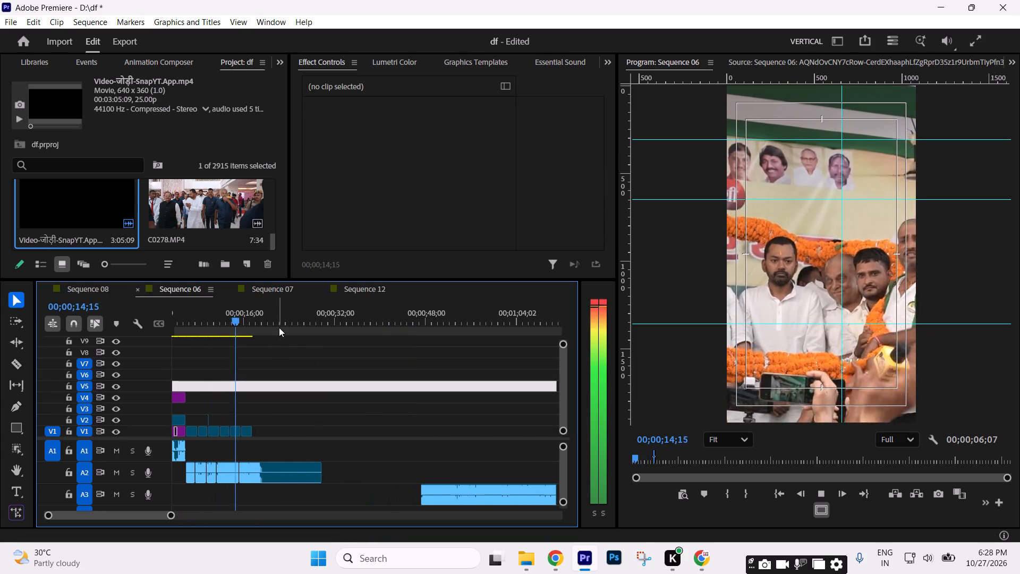
click(279, 327)
key(space)
key(space)
click(290, 479)
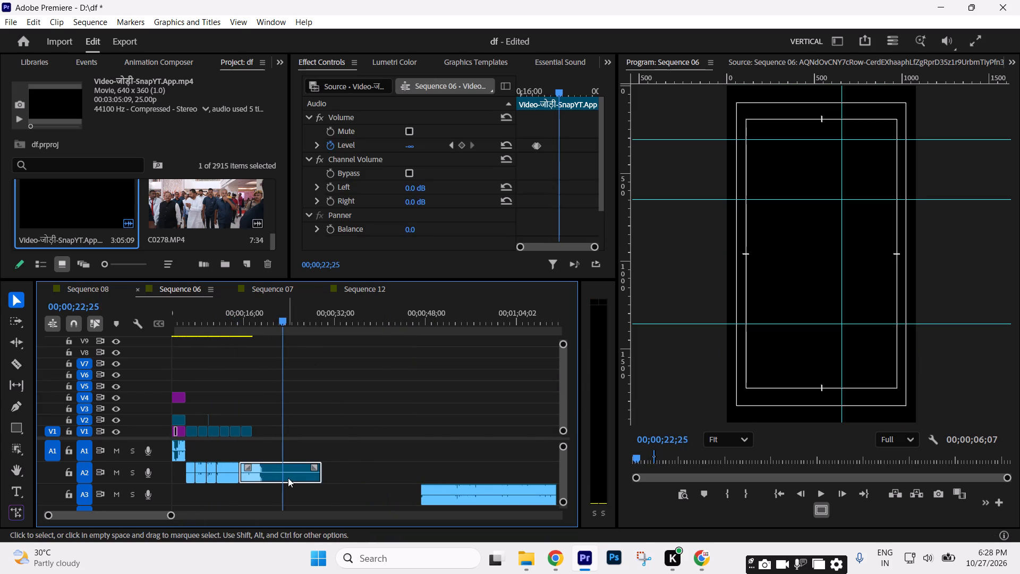
click(288, 478)
key(Delete)
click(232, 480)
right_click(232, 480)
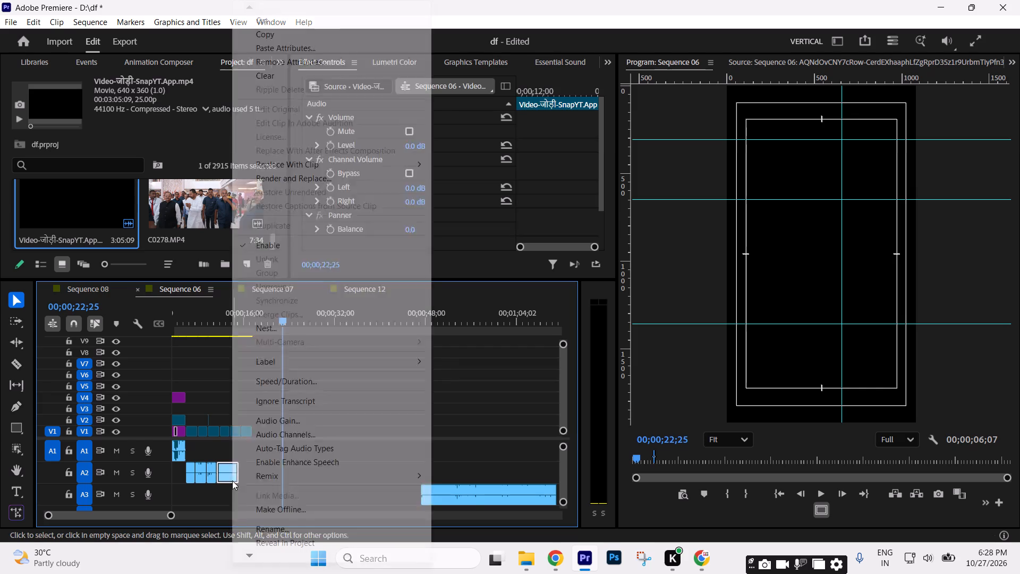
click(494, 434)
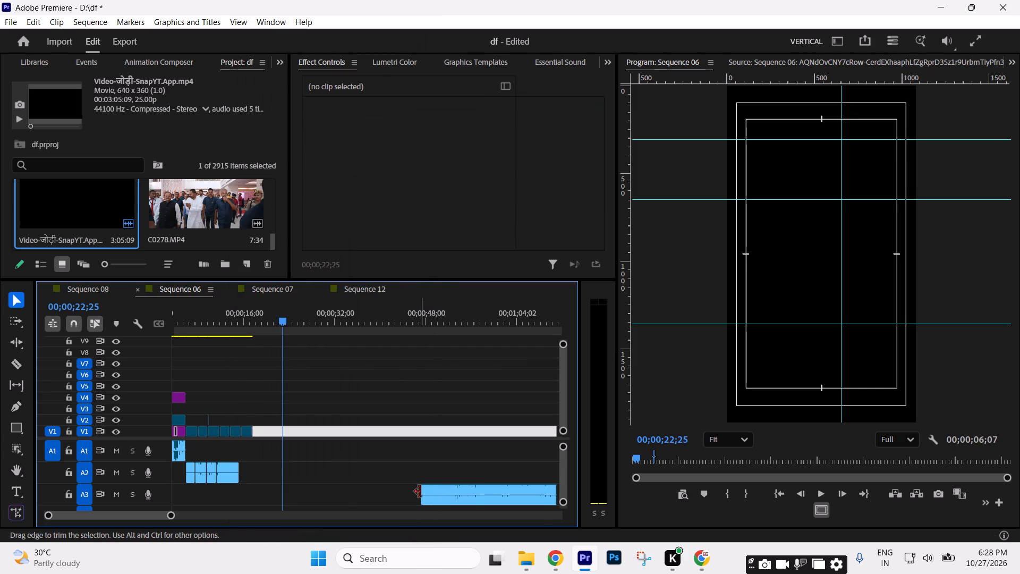
Extend the head of the A3 audio clip and shift the clip later so that it starts at 00;00;22;25.
drag(420, 492, 270, 490)
drag(351, 486, 430, 485)
drag(349, 488, 278, 491)
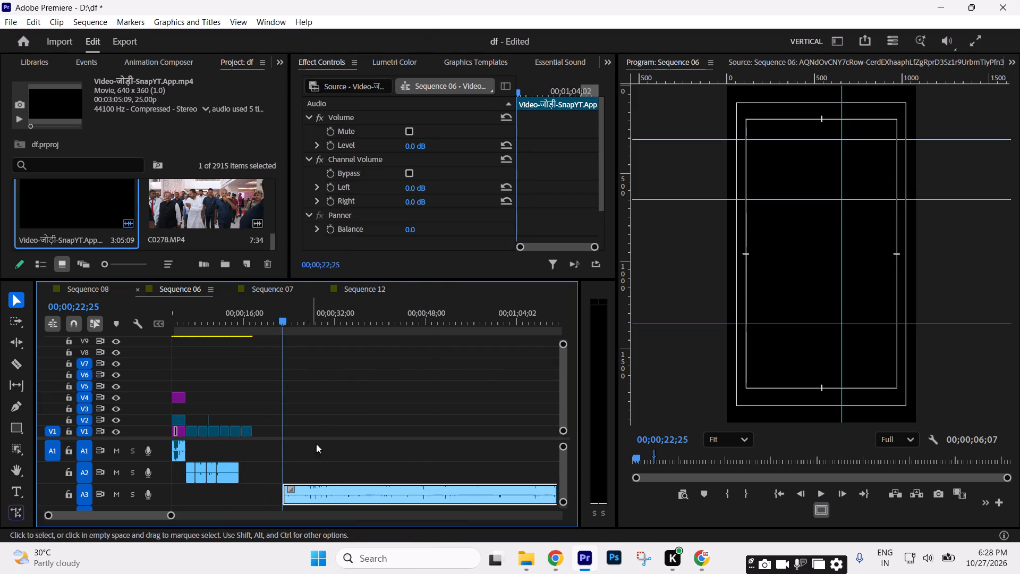
Play the A3 audio clip, shift it later and extend its head so that it starts at about 00;00;26;12.
key(space)
click(403, 418)
text(--=)
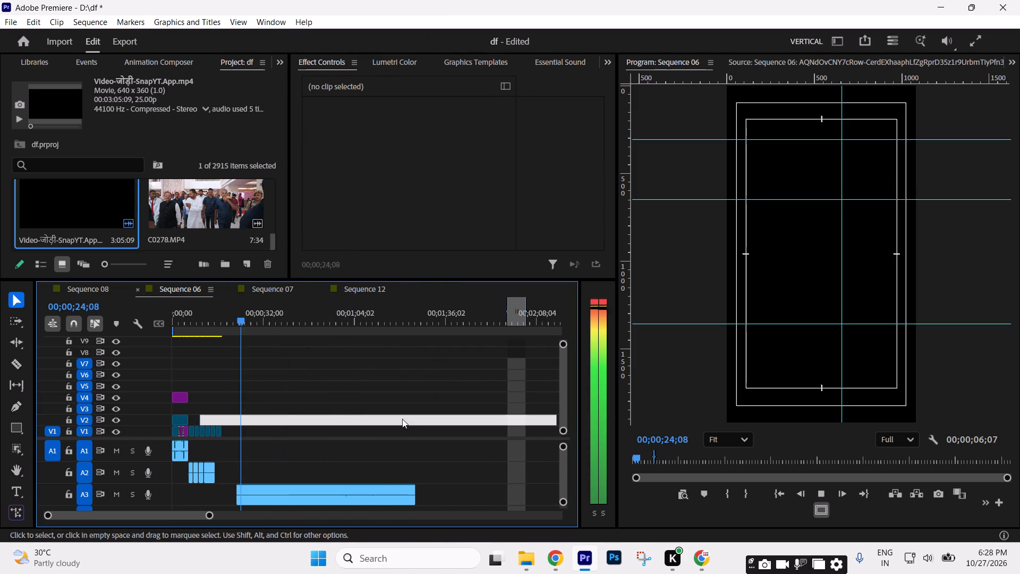
drag(319, 487, 377, 488)
drag(295, 496, 253, 501)
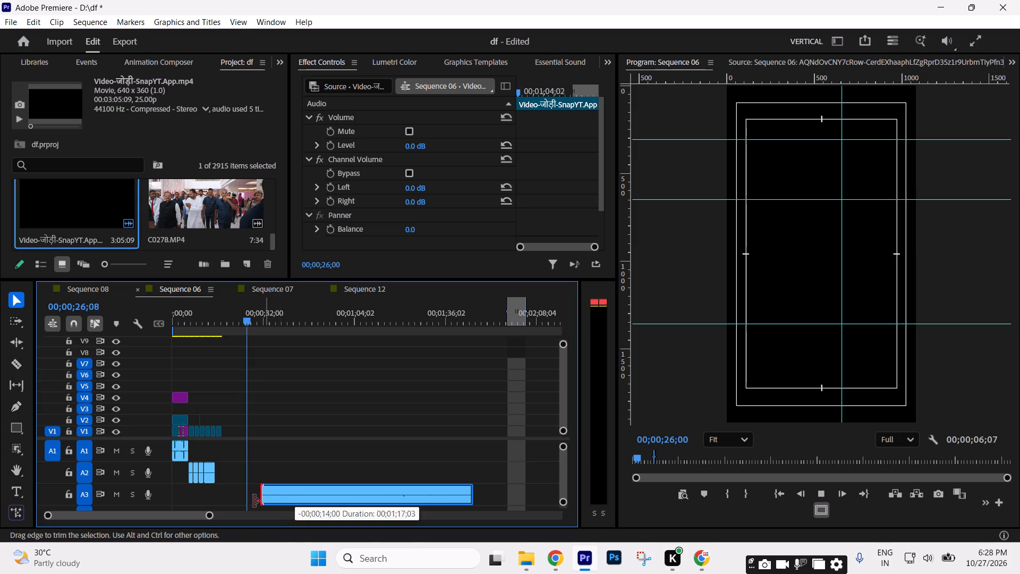
drag(253, 501, 252, 501)
Listen through the A3 audio clip and split it at 00;00;47;13.
click(322, 446)
key(equal)
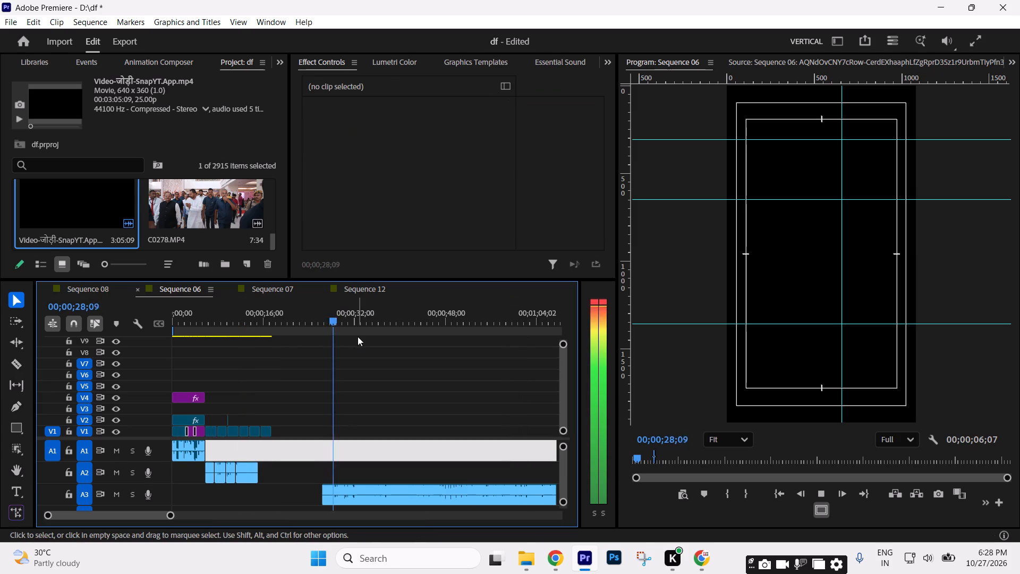
drag(355, 325, 384, 335)
key(space)
click(466, 395)
text(--===--===--)
key(minus)
click(397, 447)
click(401, 450)
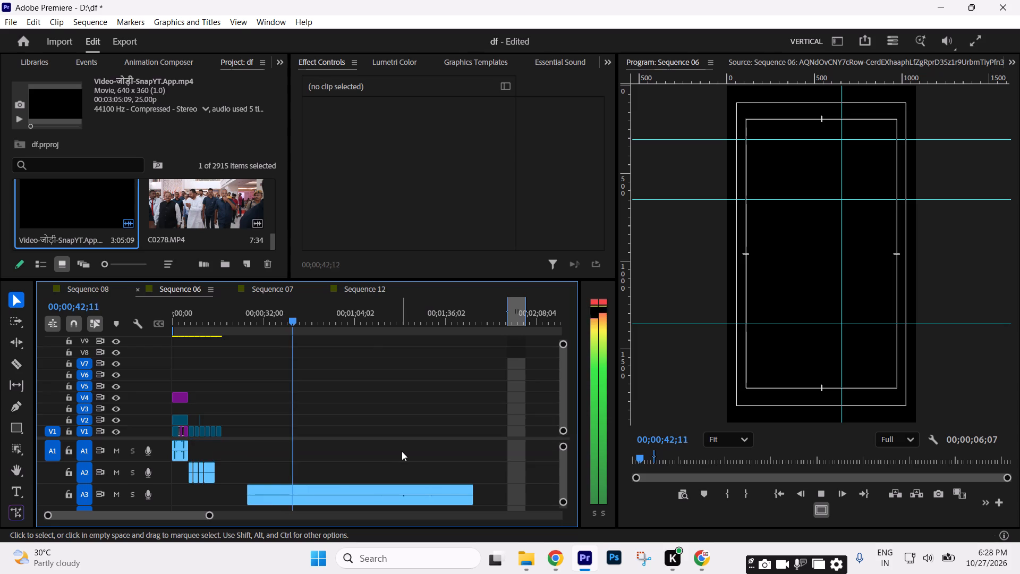
text(==)
click(449, 464)
text(-==----=)
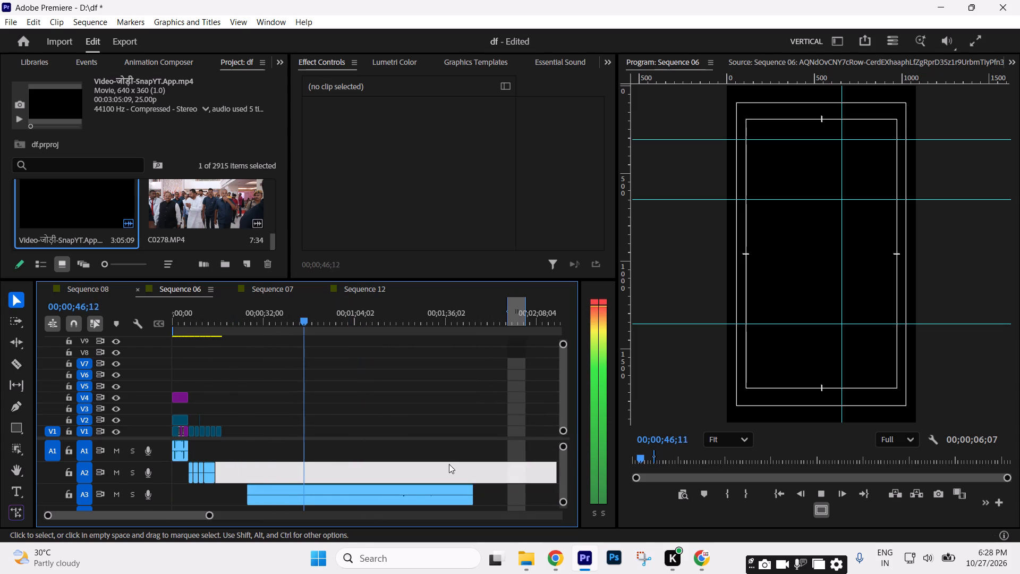
key(space)
drag(209, 514, 171, 513)
key(c)
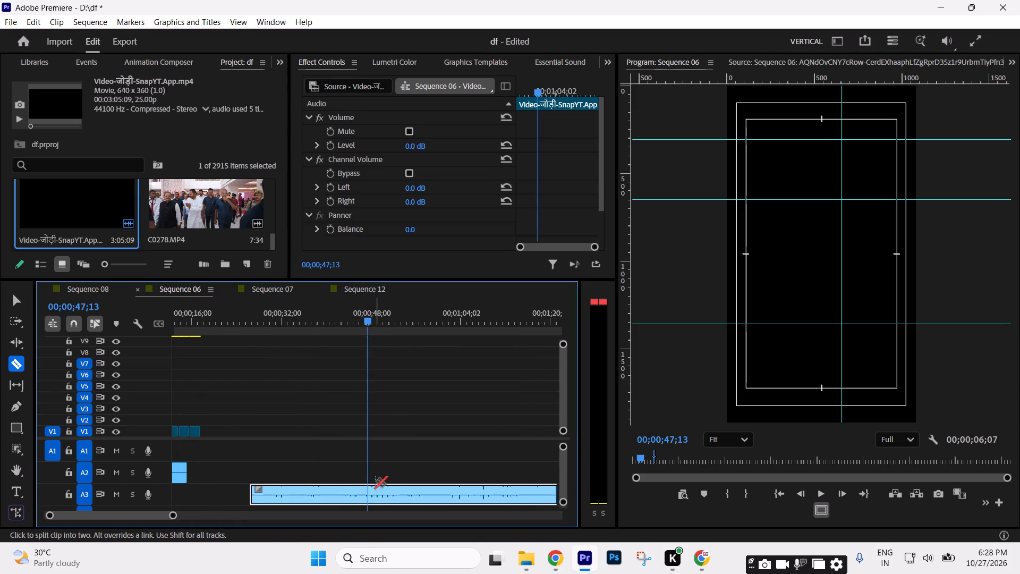
click(371, 489)
key(v)
Replay the first A3 piece from its start and extend its head back to about 00;00;25;22.
click(405, 452)
key(Up)
key(space)
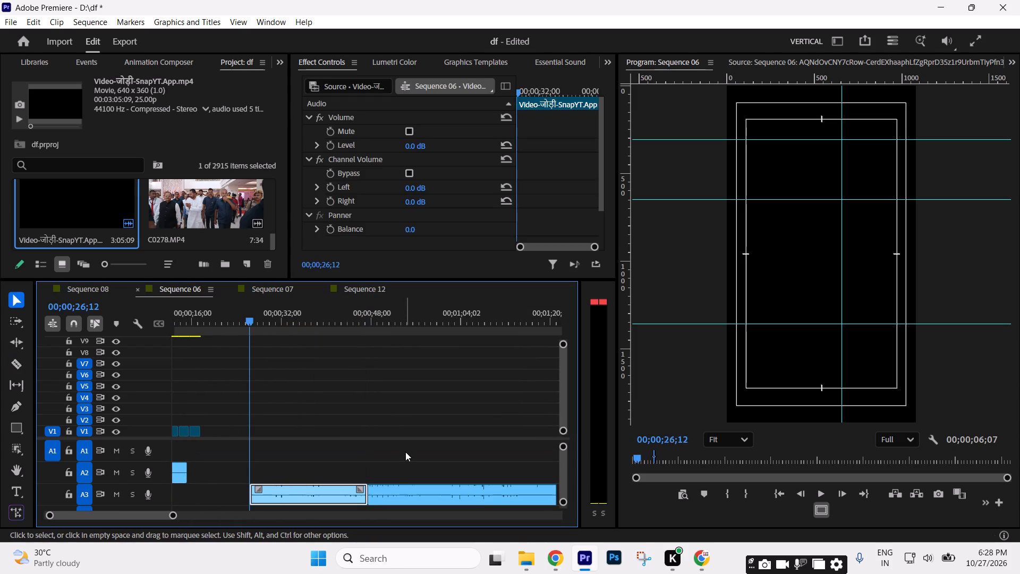
text(--=)
key(equal)
key(equal)
key(equal)
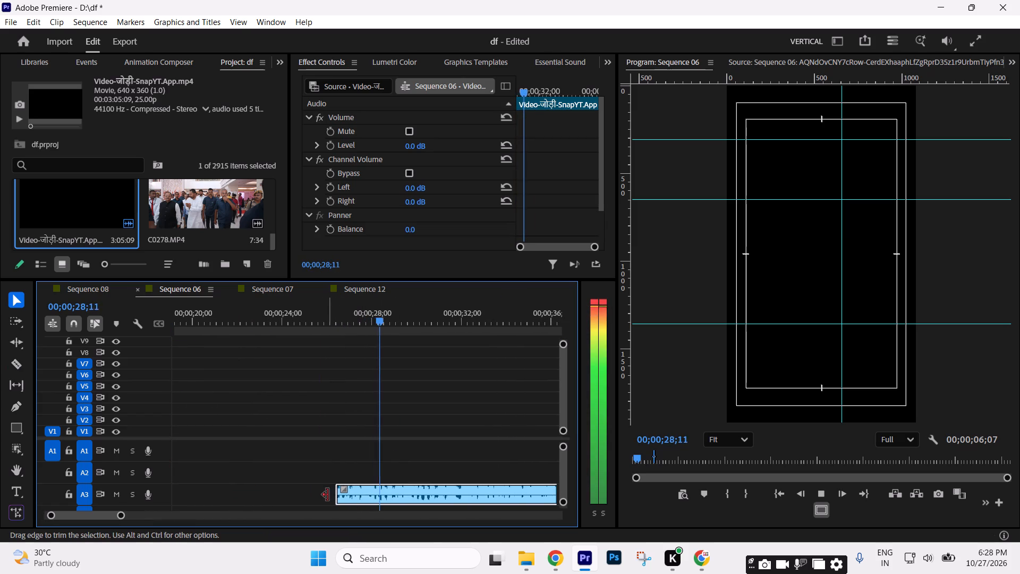
drag(328, 495, 312, 494)
click(318, 324)
key(space)
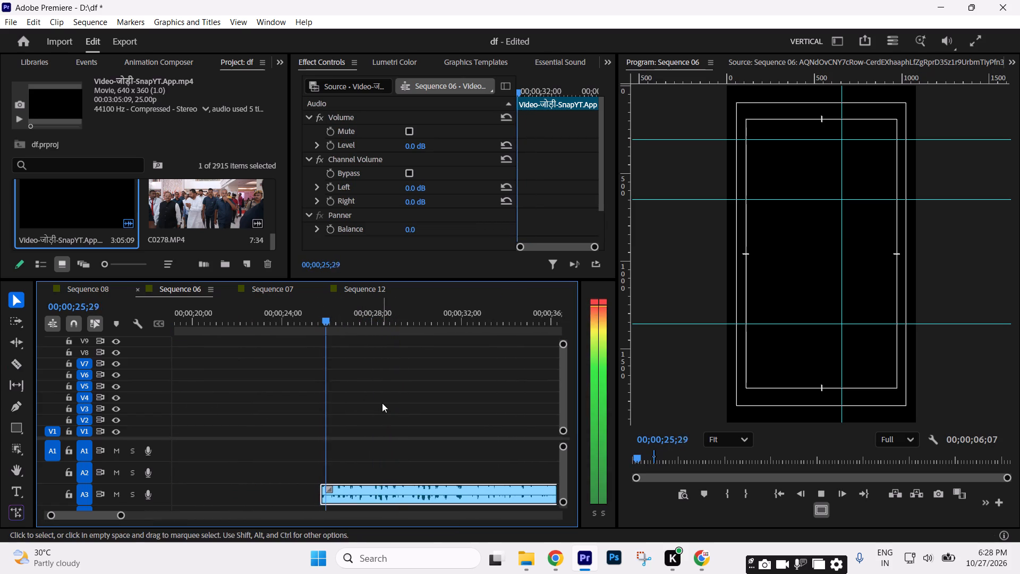
Play the new head of the A3 clip, split it at about 00;00;26;05 and delete the short piece before the cut.
text(==)
click(273, 328)
key(space)
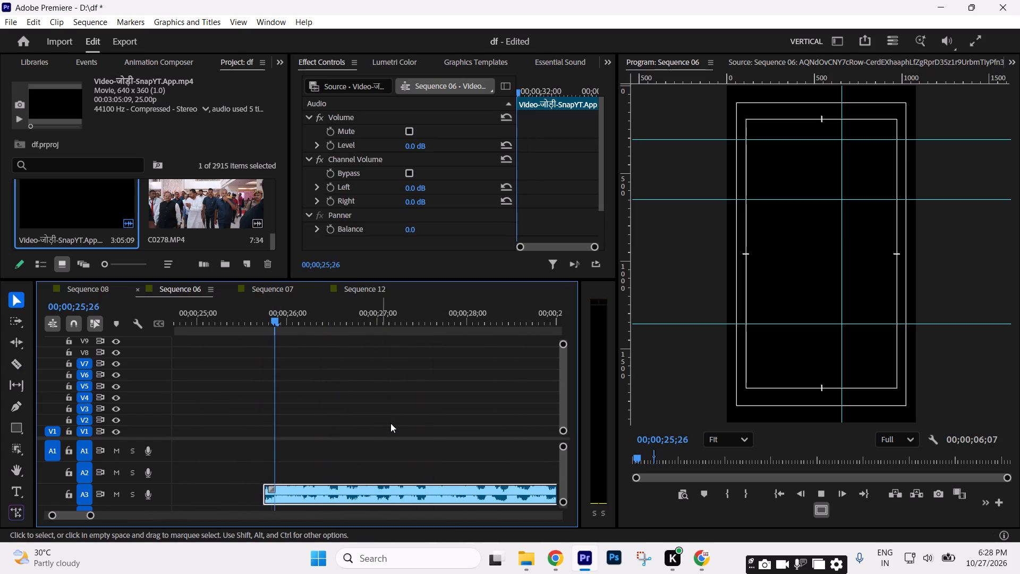
click(392, 423)
key(space)
key(c)
click(306, 488)
key(v)
key(space)
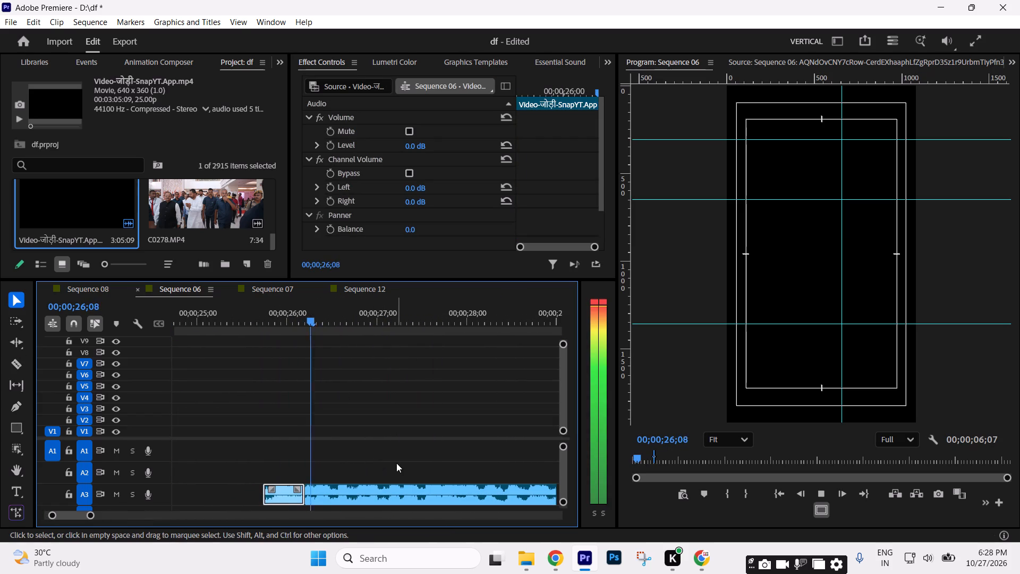
key(space)
drag(275, 452, 290, 486)
key(Delete)
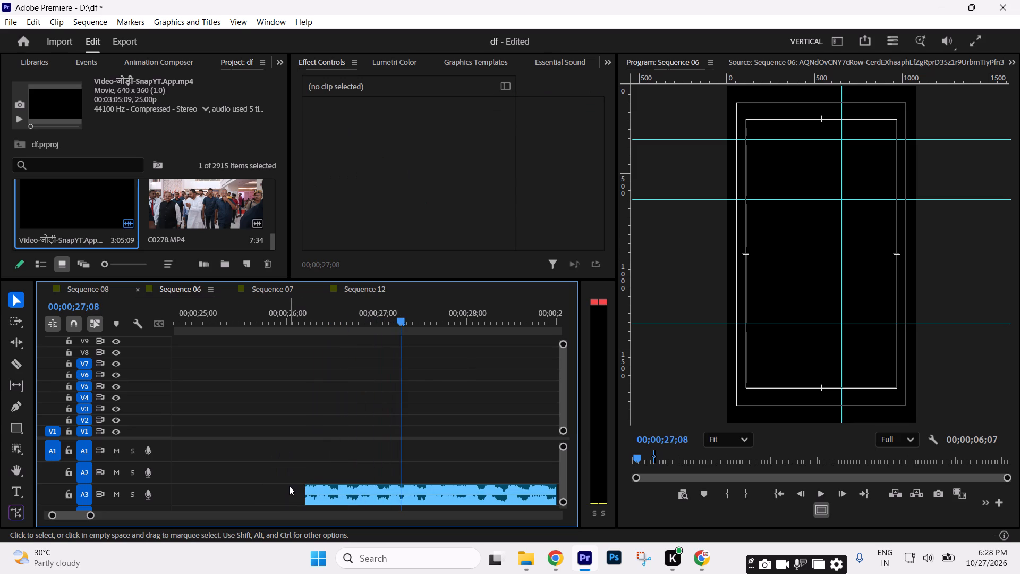
Delete all the short audio clips on A2 that follow the opening shots.
key(minus)
key(minus)
key(minus)
key(minus)
key(minus)
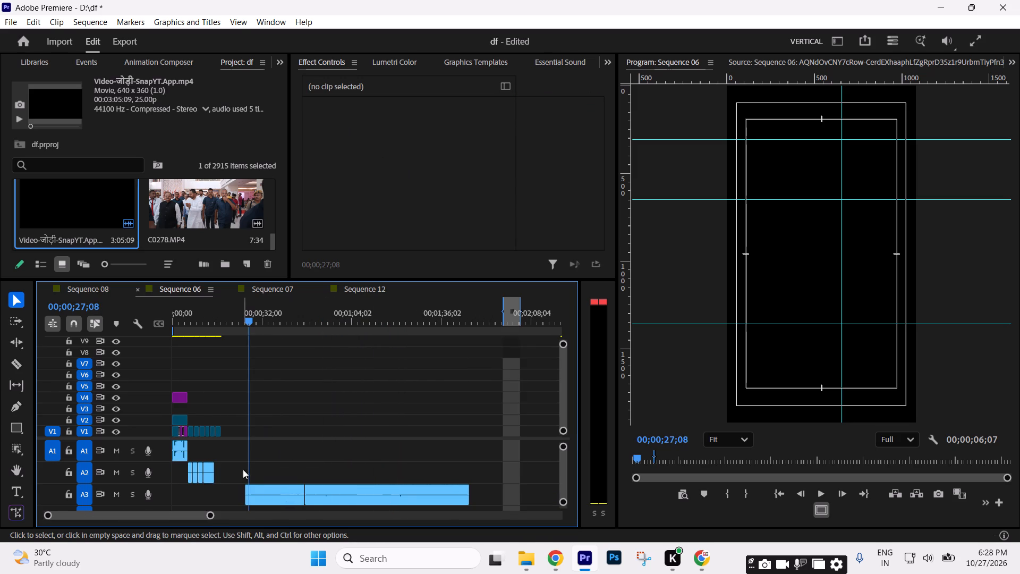
drag(294, 458, 191, 483)
drag(185, 507, 219, 478)
key(Delete)
Move the first A3 audio piece to A2 so that it starts directly after the opening A1 audio.
drag(279, 489, 220, 465)
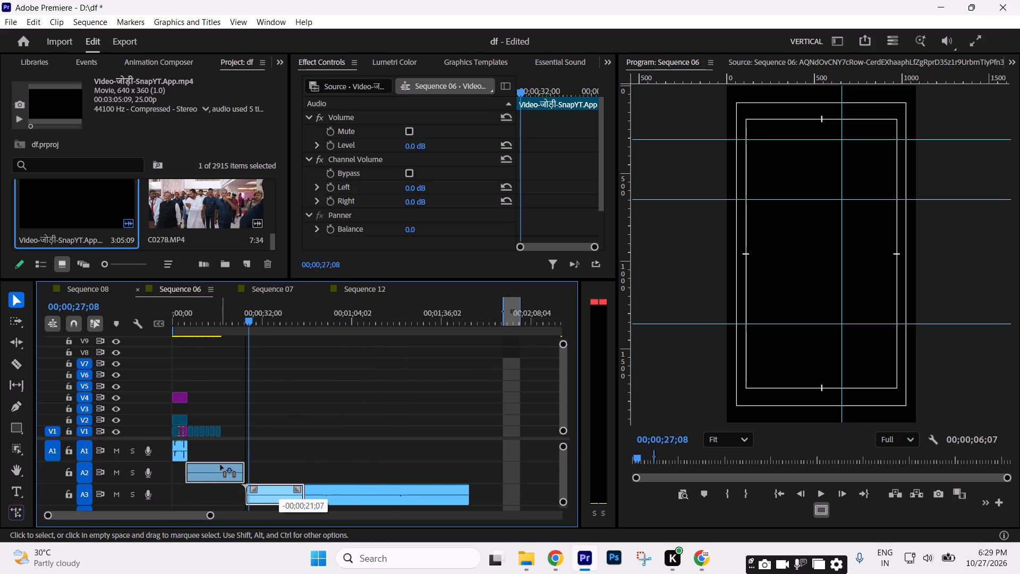
drag(220, 465, 222, 466)
Play the edit from 00;00;04;01 to check the V1 shots against the new A2 audio.
click(185, 313)
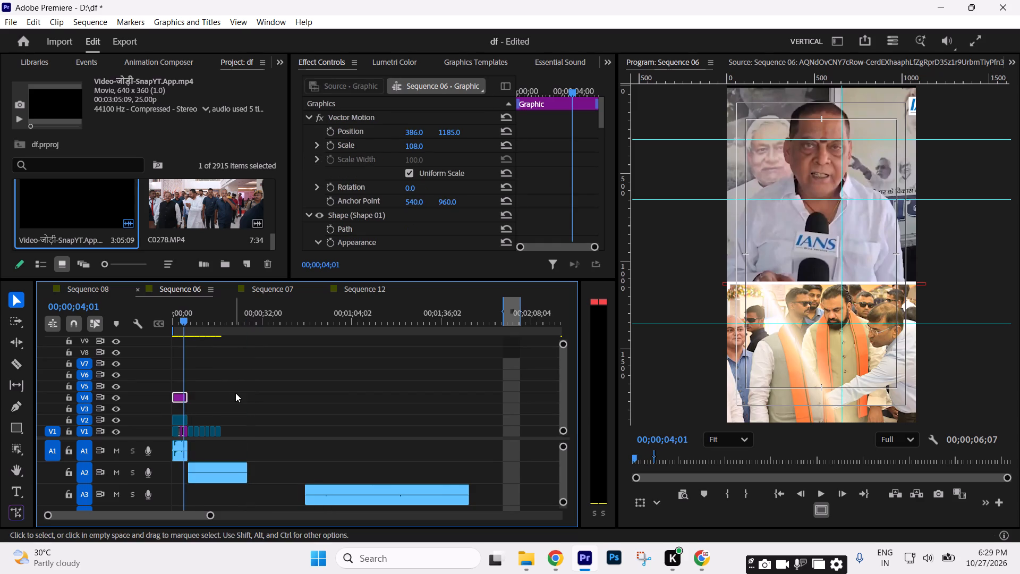
key(equal)
key(equal)
key(equal)
key(equal)
text(----)
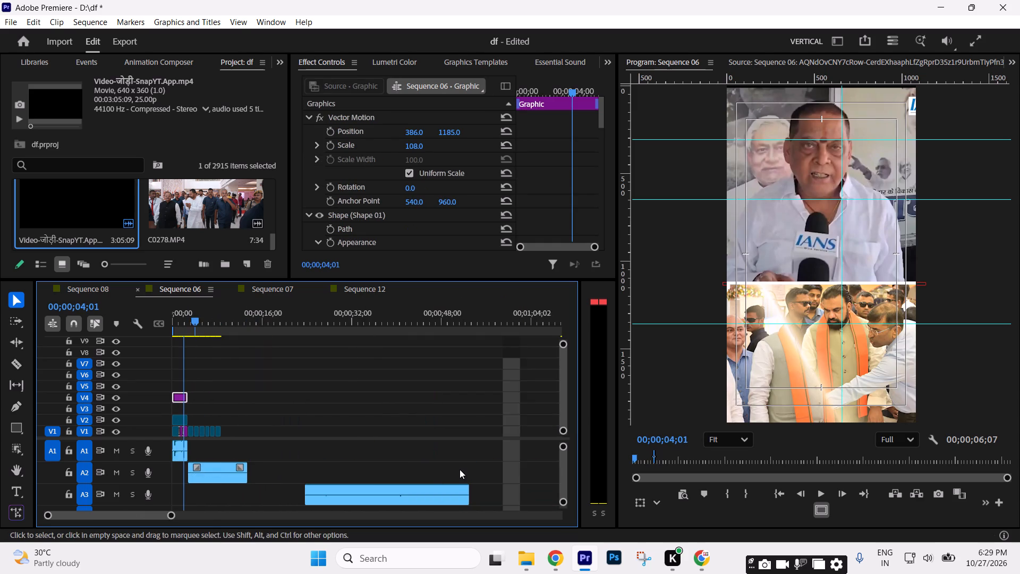
key(space)
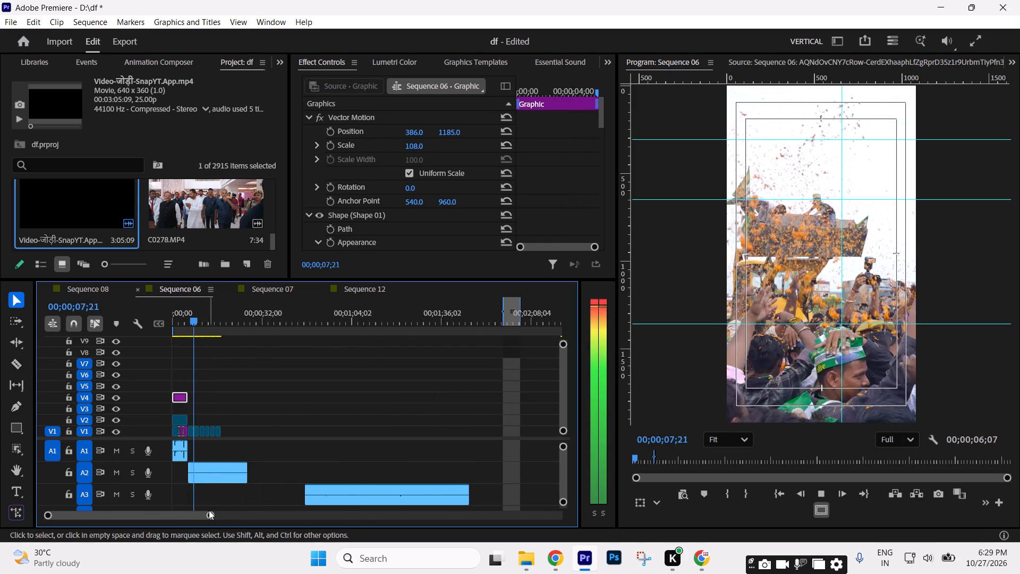
drag(210, 513, 81, 514)
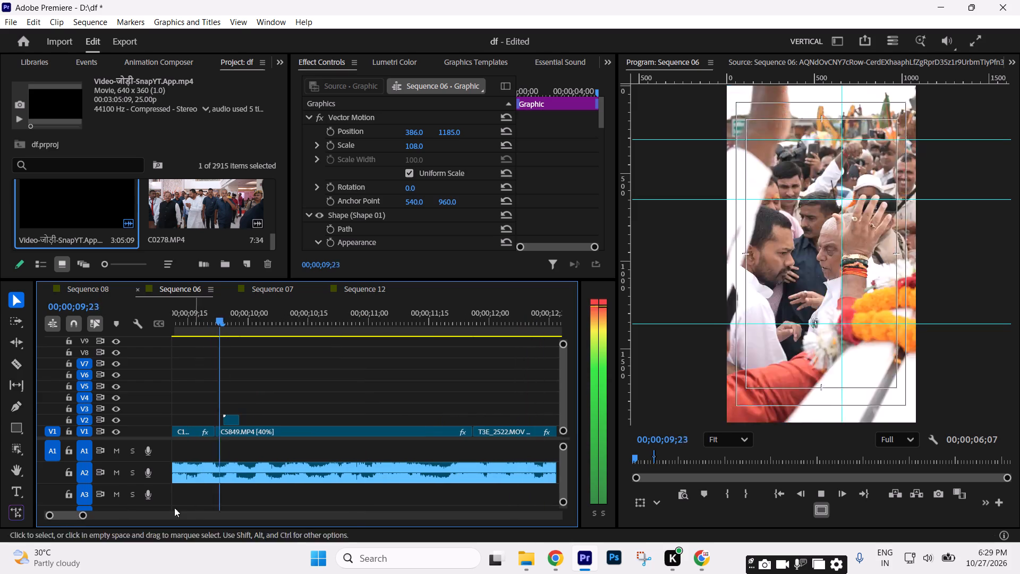
drag(85, 516, 114, 518)
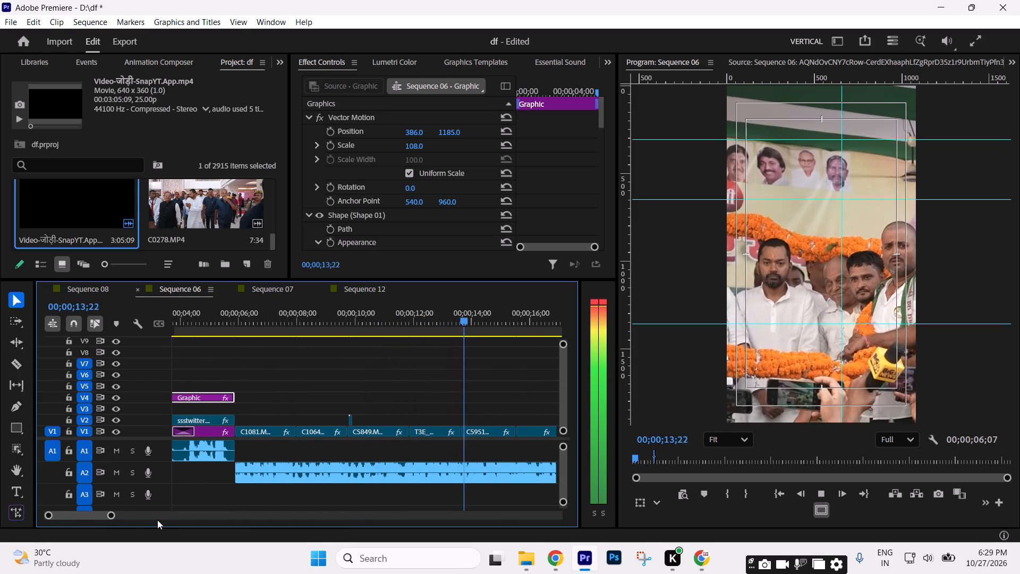
key(space)
key(space)
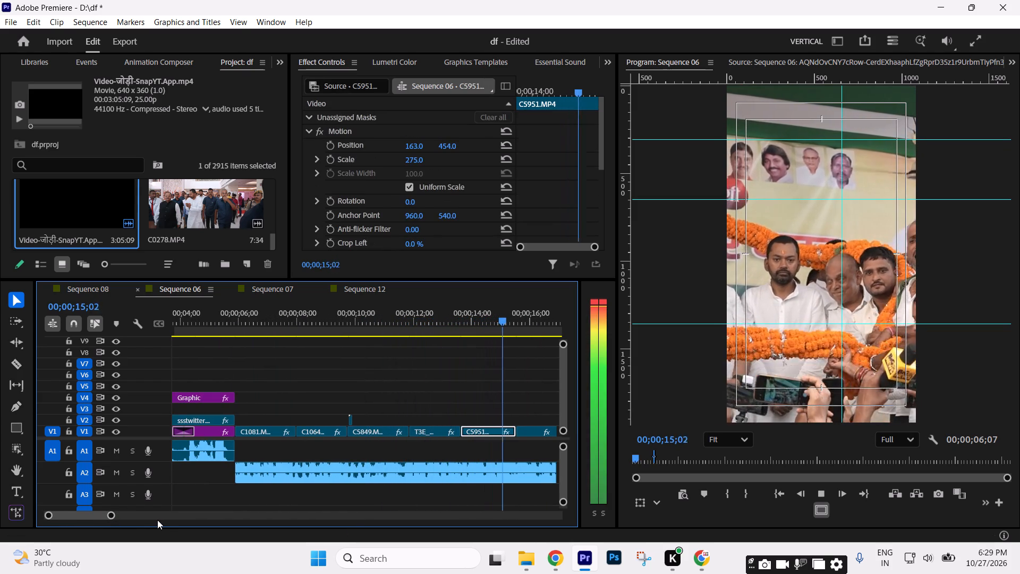
key(space)
key(space)
Split the last V1 clip, C5929 (1).MP4, at 00;00;17;06 and delete the piece after the cut.
click(433, 389)
key(minus)
text(--==)
drag(376, 327, 364, 331)
key(space)
drag(365, 328, 370, 328)
key(c)
click(375, 427)
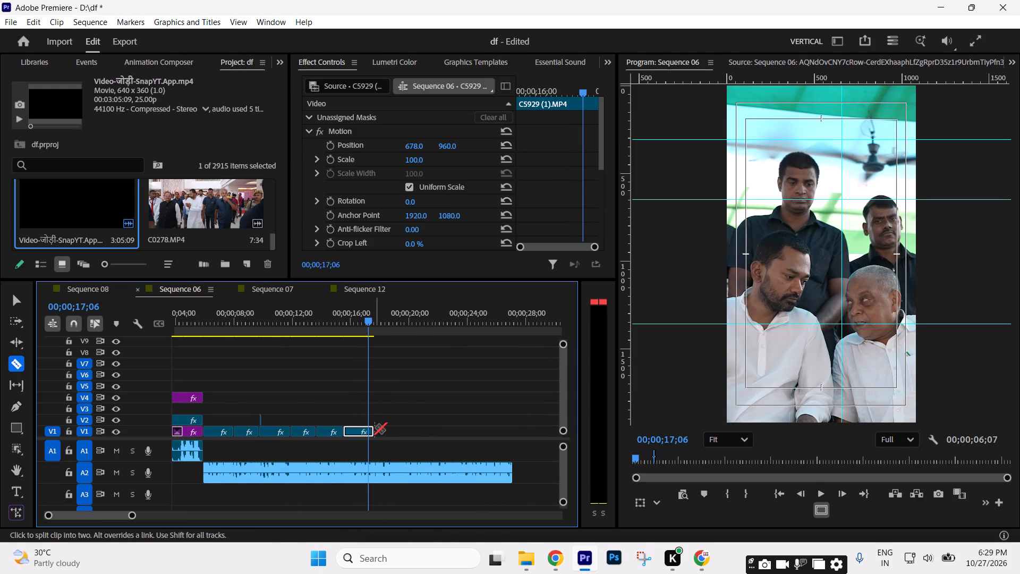
click(367, 430)
key(v)
click(369, 432)
key(Delete)
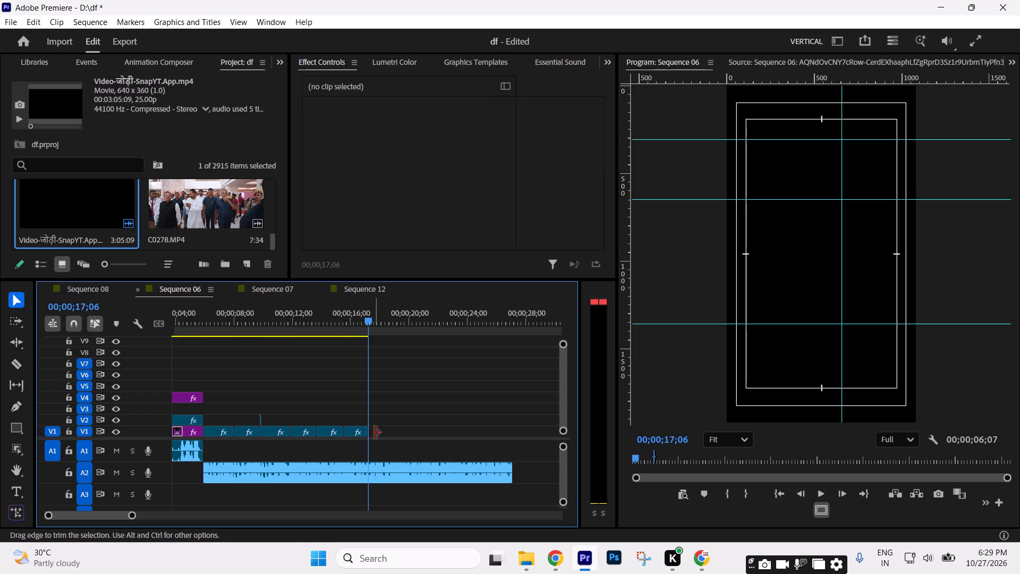
Split the A2 audio at the end of the V1 shots, 00;00;17;06, and again by ear at 00;00;19;08.
key(c)
click(370, 471)
key(v)
click(419, 412)
key(space)
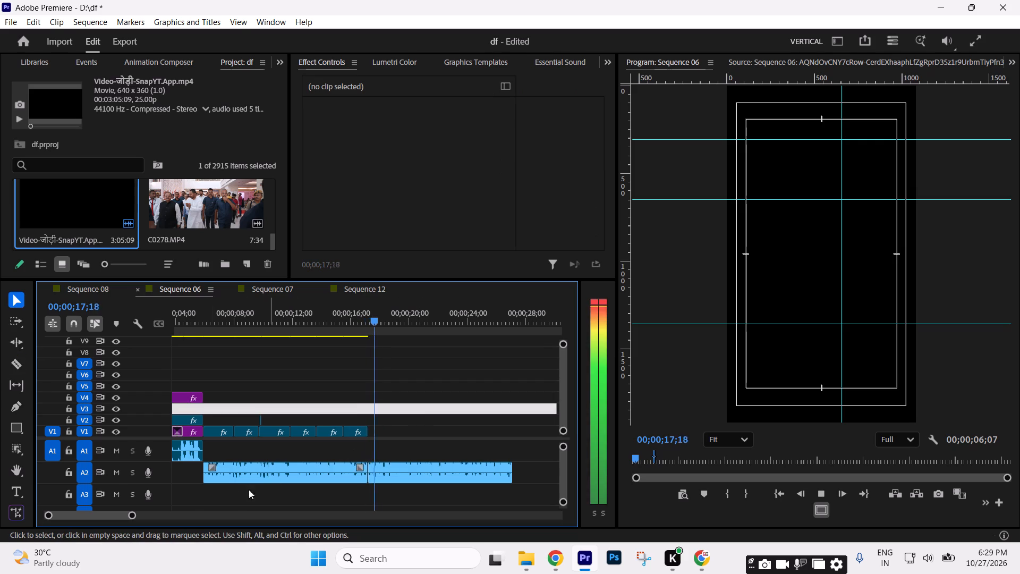
click(133, 515)
key(space)
key(c)
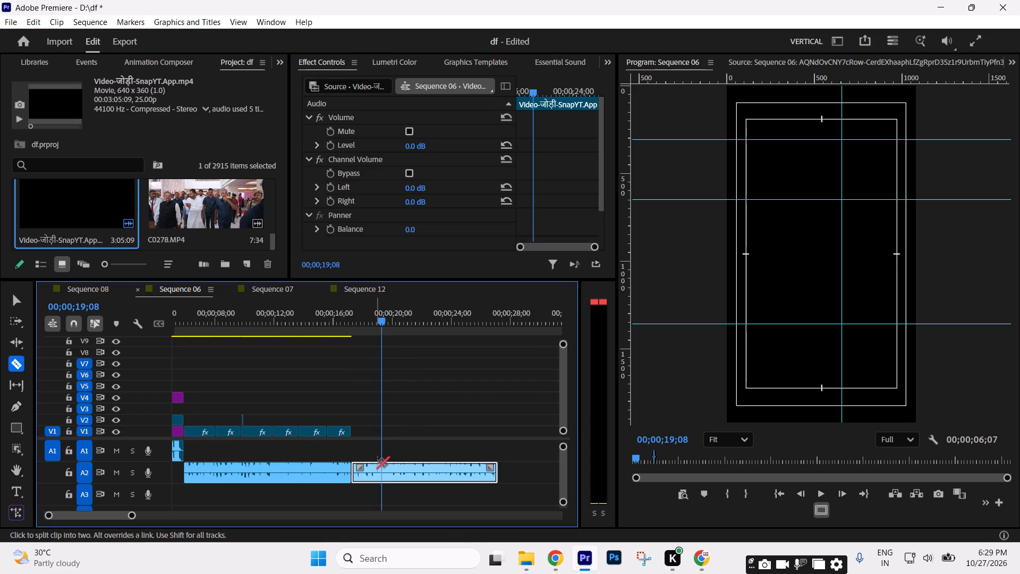
click(381, 465)
key(v)
Play on from 00;00;19;08 and split the A2 audio at about 00;00;23;04.
key(space)
click(464, 417)
click(464, 419)
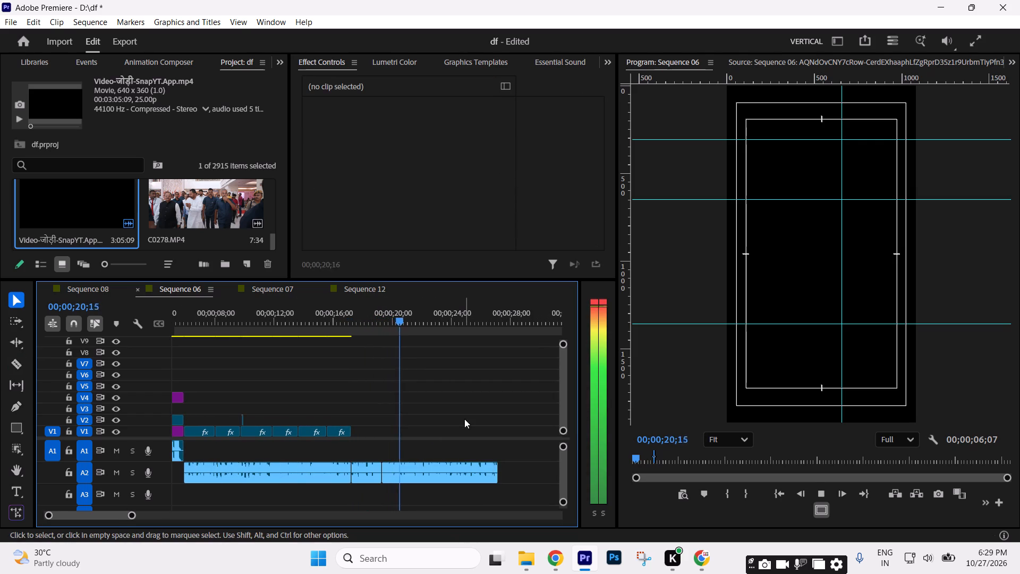
key(space)
click(416, 468)
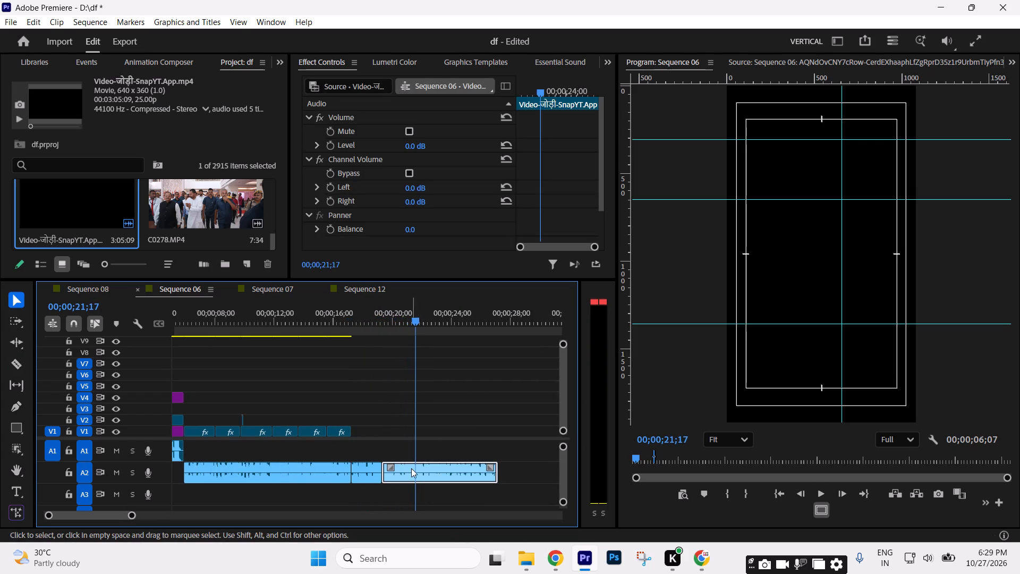
key(space)
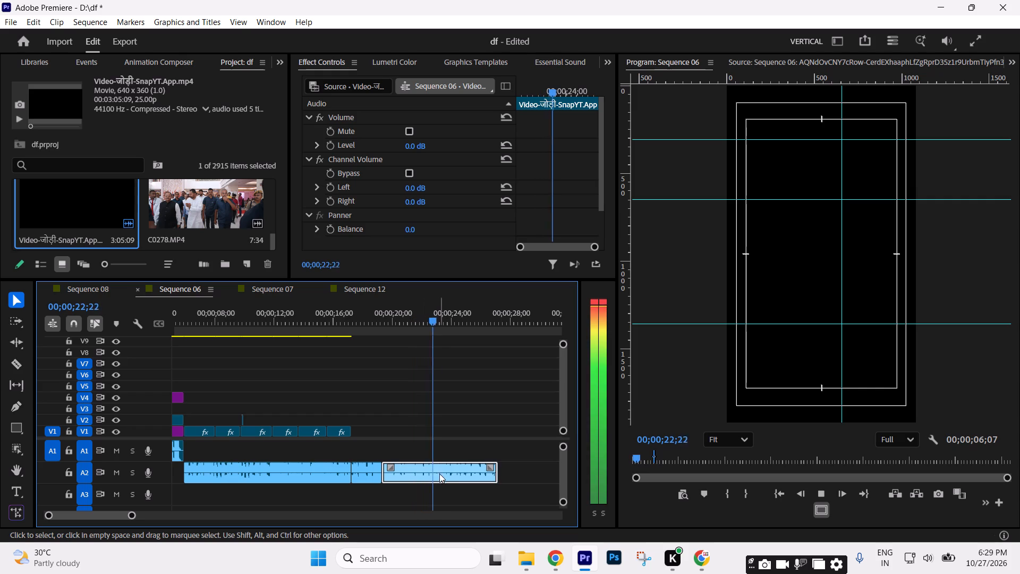
key(space)
key(c)
click(438, 472)
key(v)
Play on from the last cut and split the A2 audio at 00;00;25;18.
click(458, 437)
key(space)
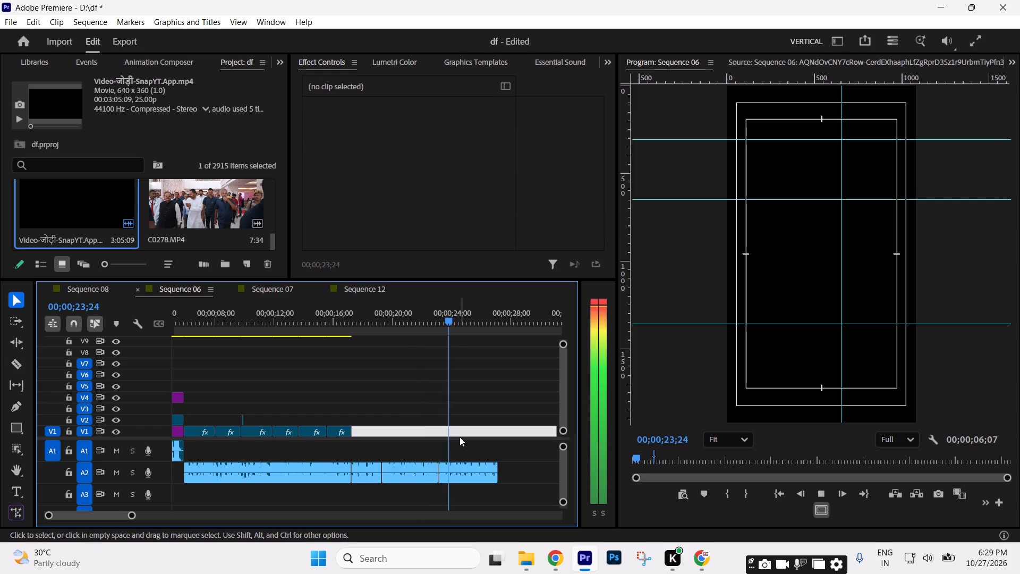
key(space)
key(c)
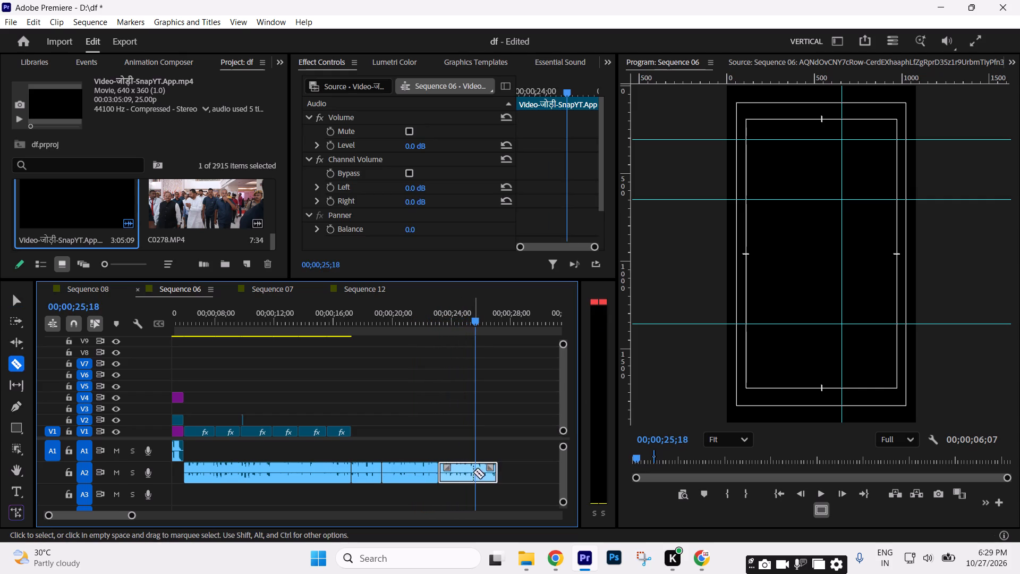
click(473, 469)
key(v)
click(500, 437)
text(---)
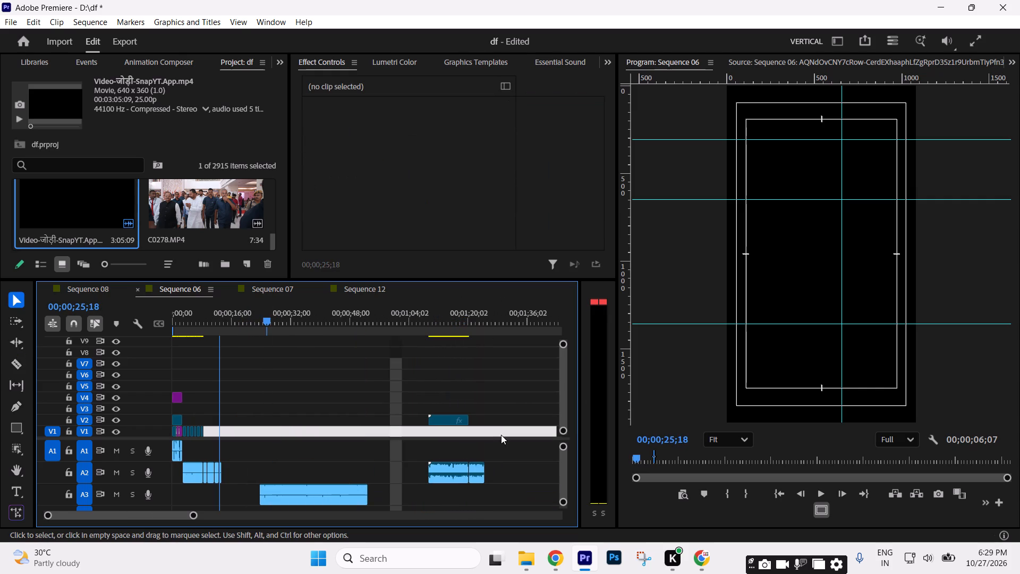
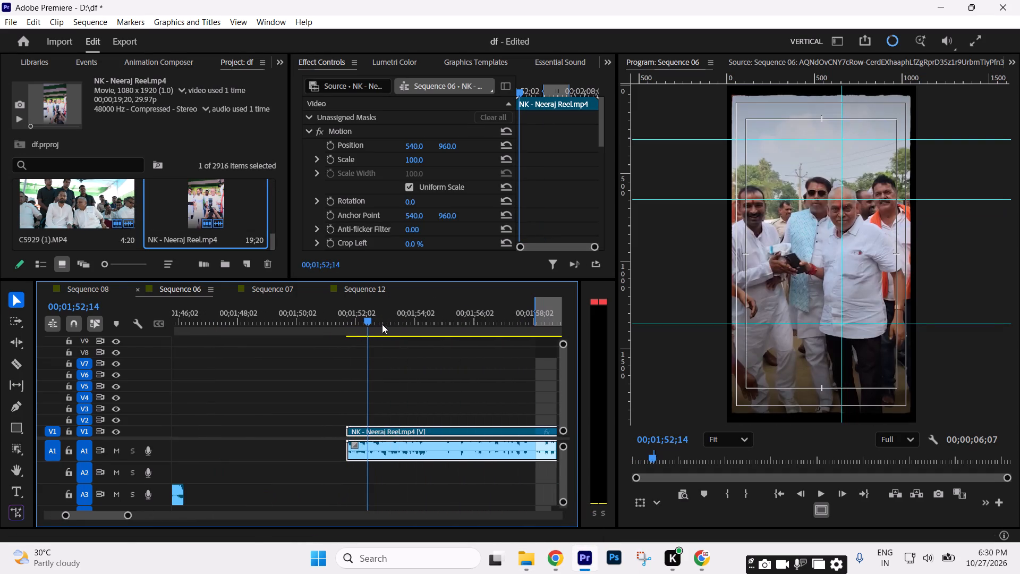
Unlink the NK - Neeraj Reel.mp4 clip's video and audio, and delete its audio from A1.
drag(355, 327, 366, 329)
drag(481, 385, 419, 446)
key(ctrl+l)
key(minus)
click(432, 454)
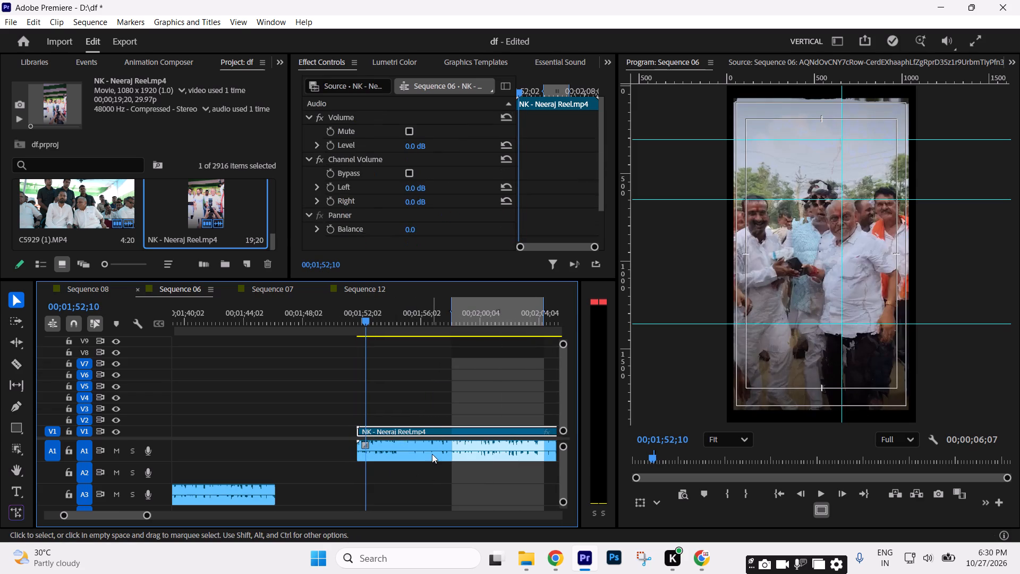
key(Delete)
key(minus)
key(minus)
drag(364, 320, 370, 322)
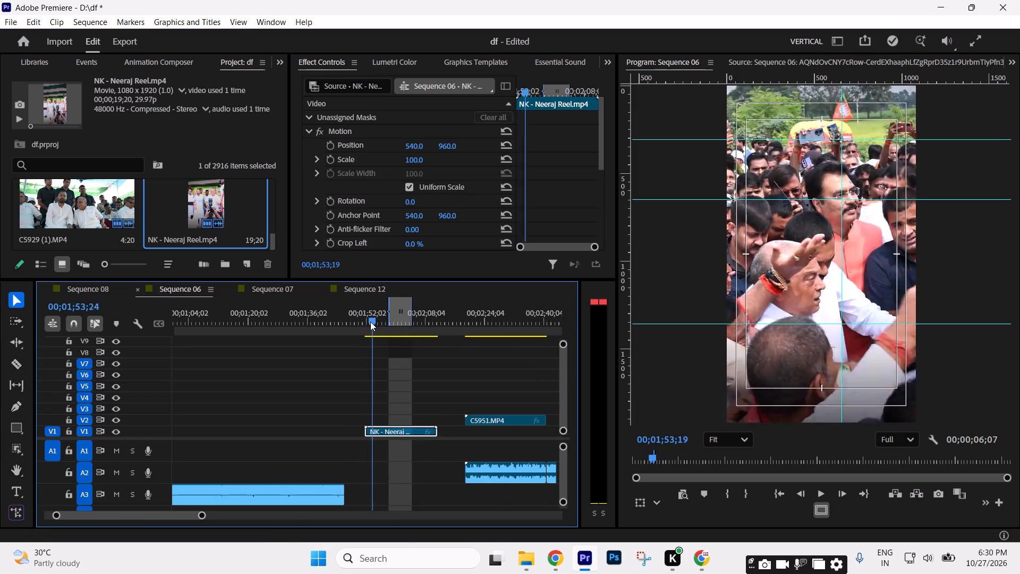
drag(370, 322, 369, 322)
text(==)
key(Left)
key(Left)
key(Left)
key(Left)
key(Left)
key(Left)
key(Left)
key(Left)
key(Left)
key(Left)
key(Left)
key(Left)
key(Left)
key(Left)
key(Left)
key(Left)
key(Left)
key(Left)
key(Left)
key(Left)
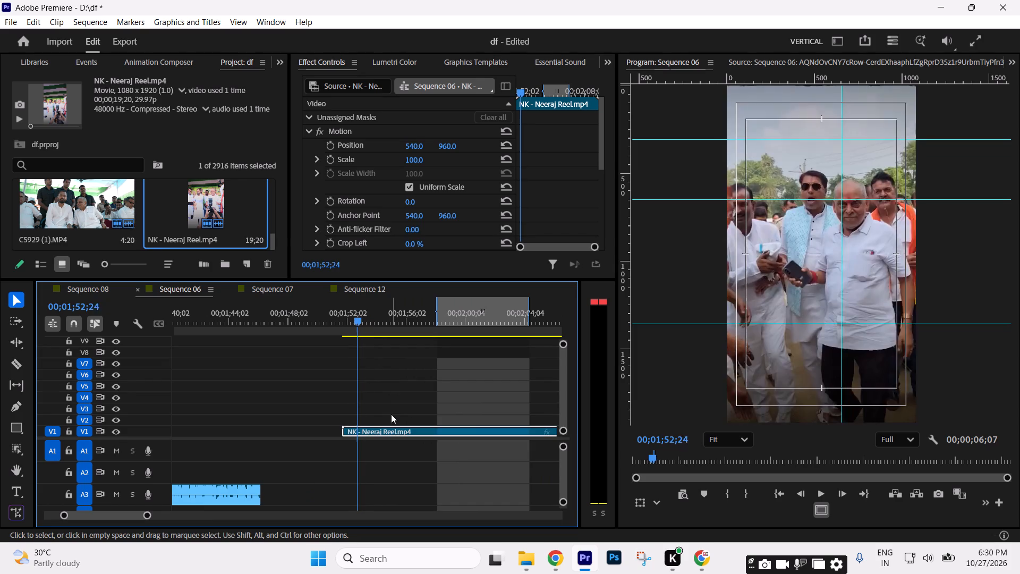
key(Right)
key(Right)
key(Right)
key(Right)
key(Right)
key(Right)
key(Right)
key(Right)
key(Right)
key(Right)
key(Right)
key(Right)
key(Right)
key(Right)
key(Right)
key(Right)
key(Right)
key(Right)
key(Left)
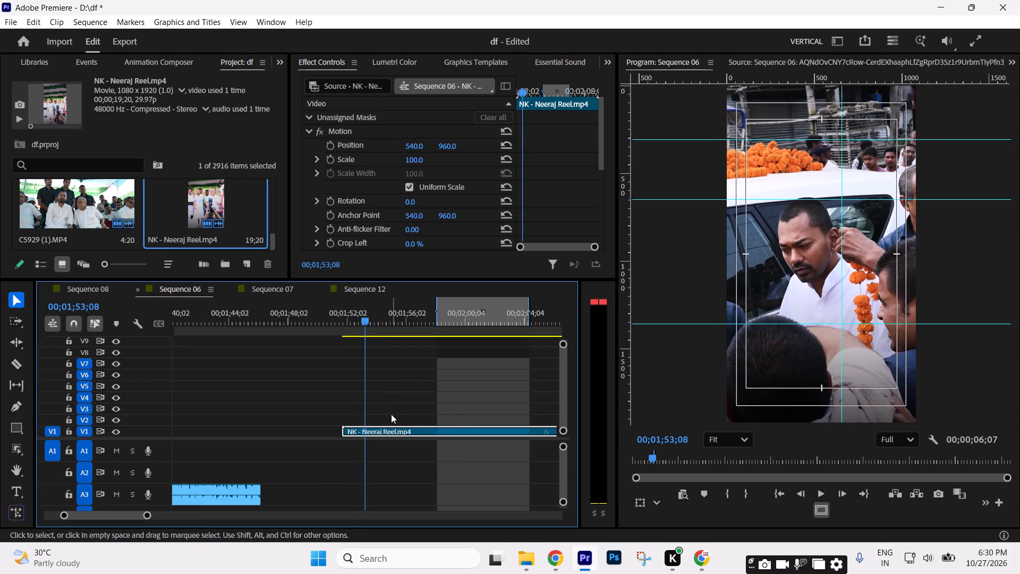
key(Right)
key(Right)
key(Right)
key(Right)
key(Right)
key(Right)
key(Right)
key(Right)
key(Right)
key(Left)
key(Left)
key(Left)
key(Left)
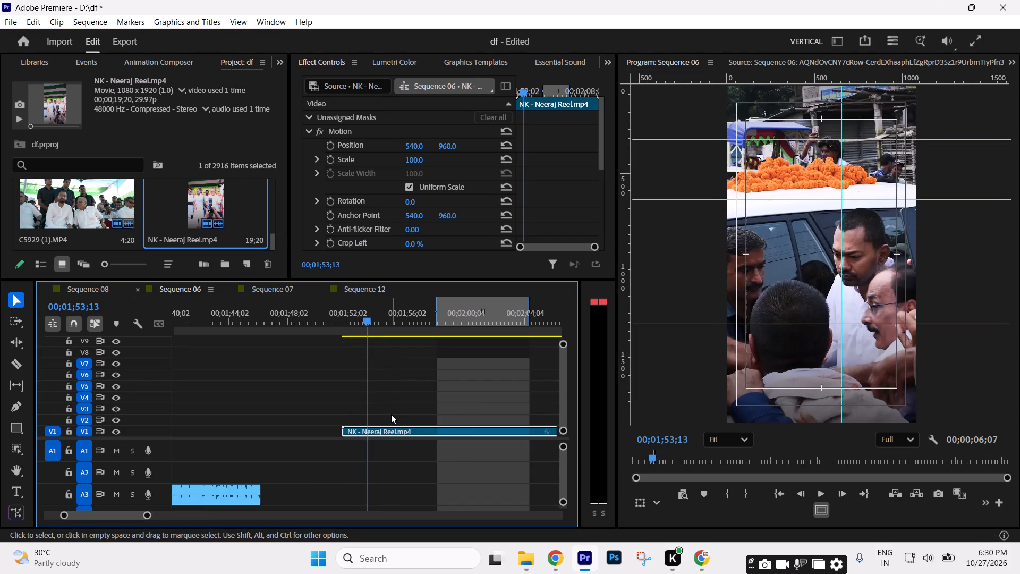
key(Right)
key(c)
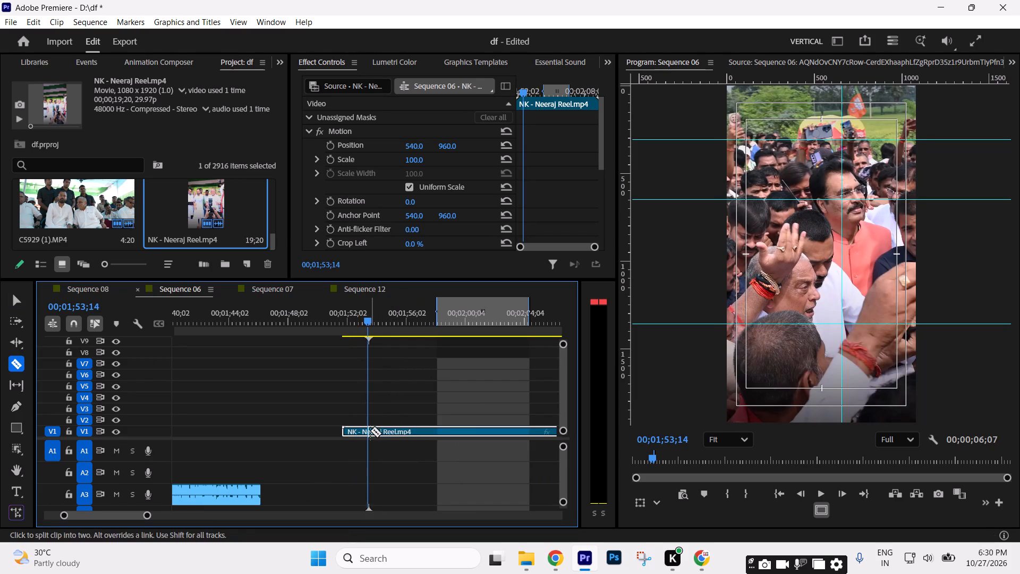
click(370, 430)
key(v)
click(423, 397)
key(space)
key(space)
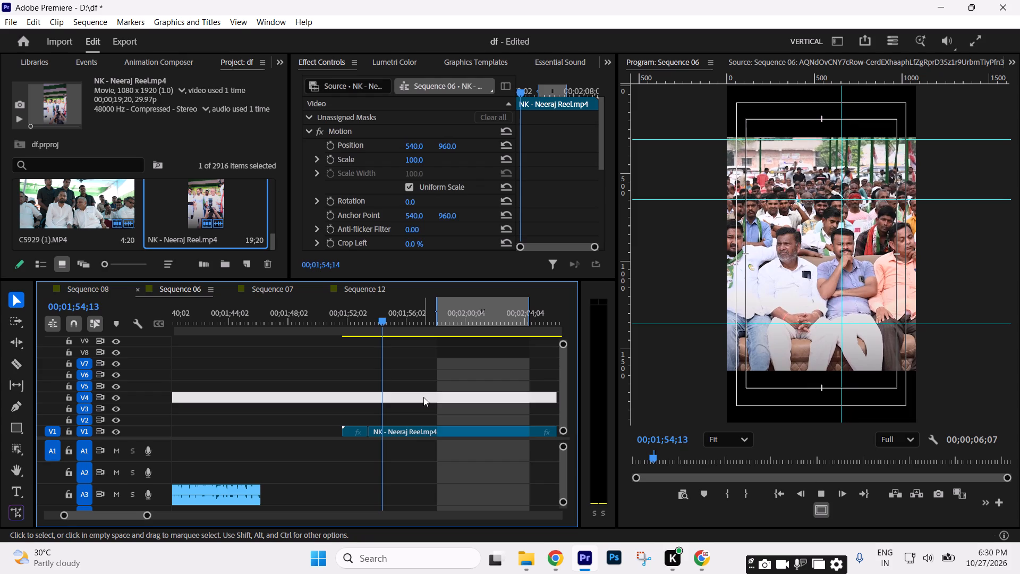
key(Left)
key(Left)
key(Left)
key(Left)
key(Left)
key(Left)
key(Left)
key(Left)
key(Left)
key(Left)
key(Left)
key(Left)
key(Left)
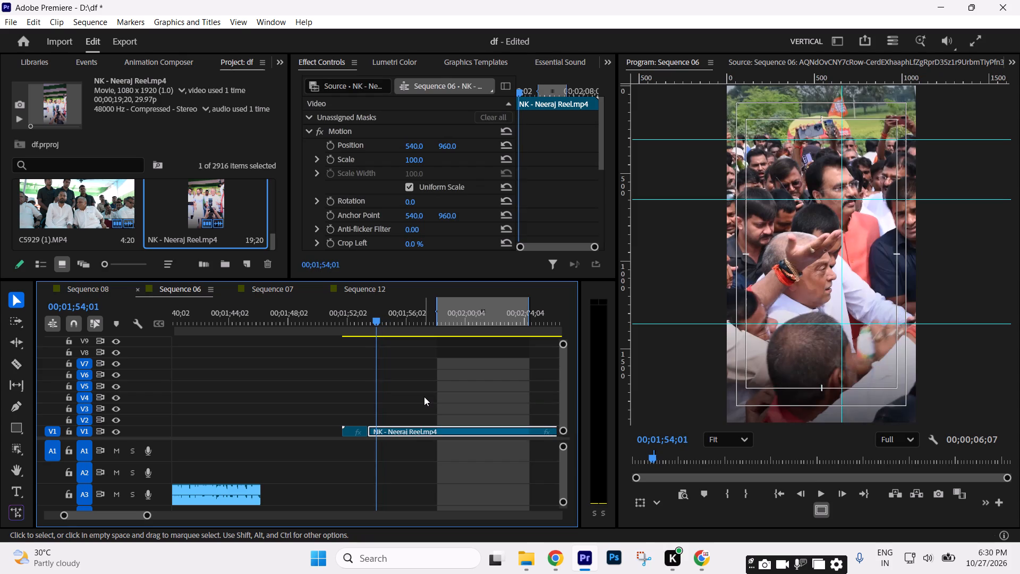
key(c)
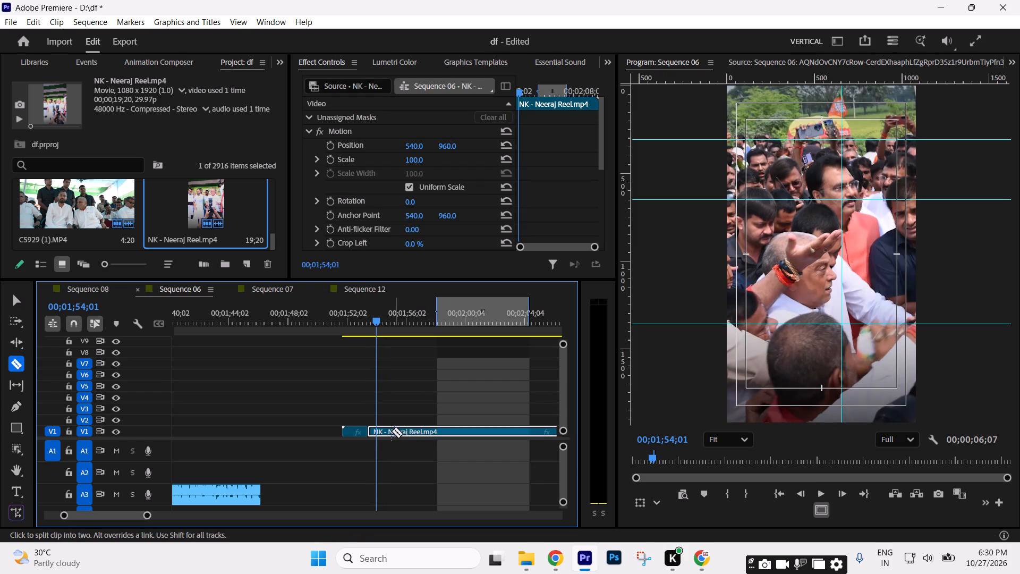
click(380, 428)
key(v)
key(ctrl+x)
click(415, 402)
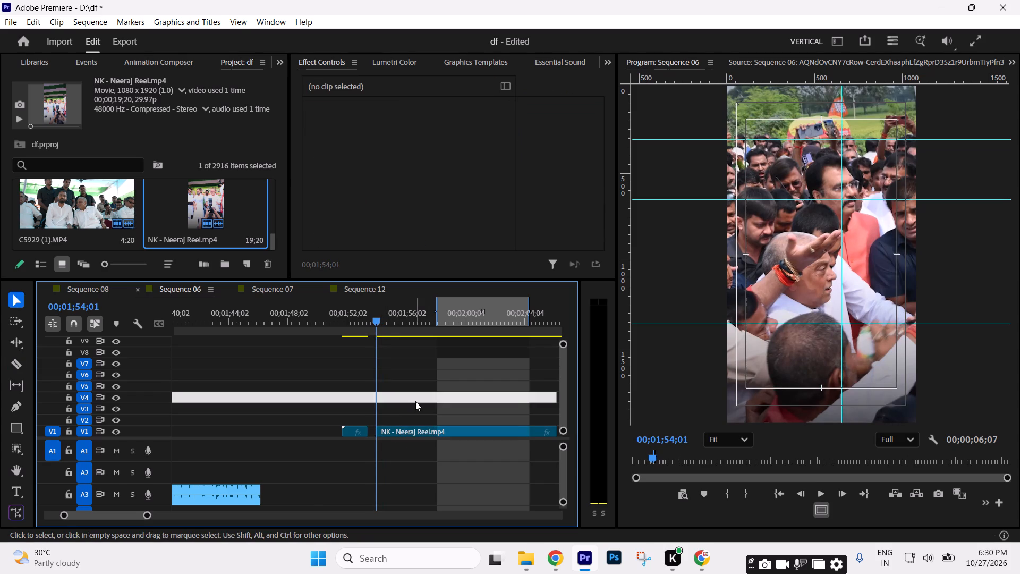
Move the last three opening V1 shots later so they start at the A2 audio cut at 00;00;17;06, leaving a gap.
key(minus)
key(minus)
key(minus)
key(minus)
drag(241, 327, 135, 341)
key(equal)
key(equal)
key(equal)
key(equal)
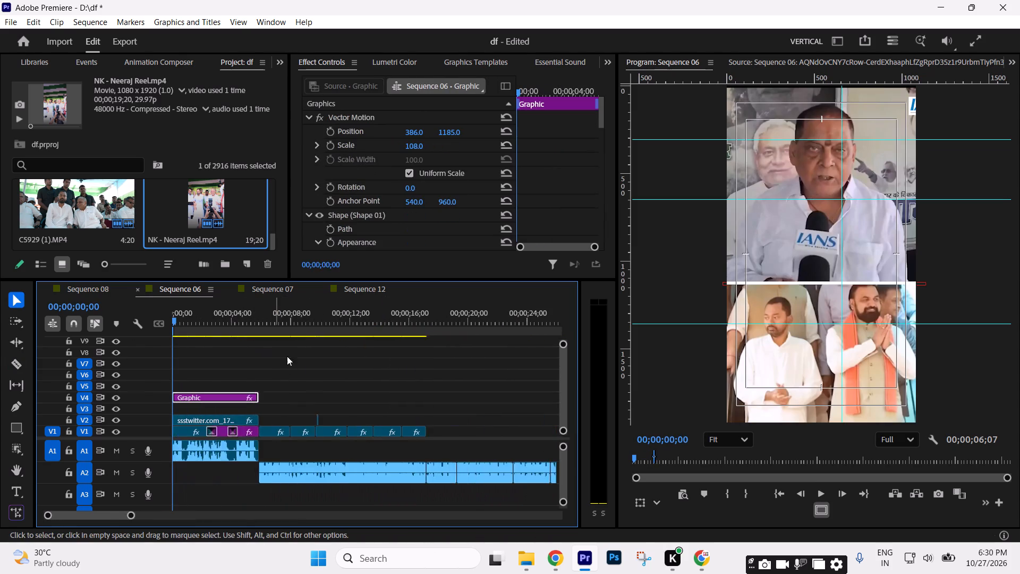
key(equal)
key(minus)
drag(303, 327, 325, 332)
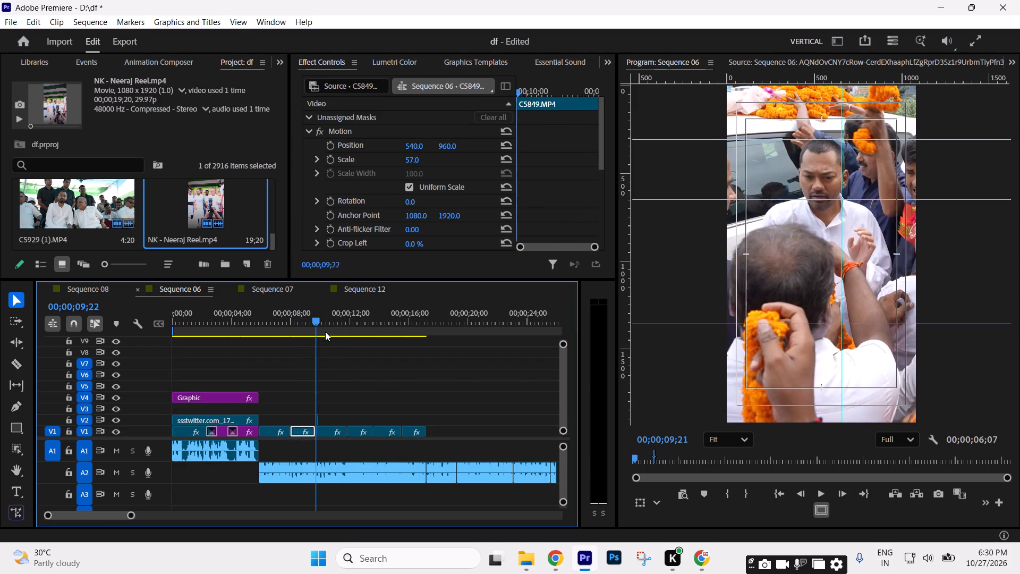
drag(325, 332, 388, 343)
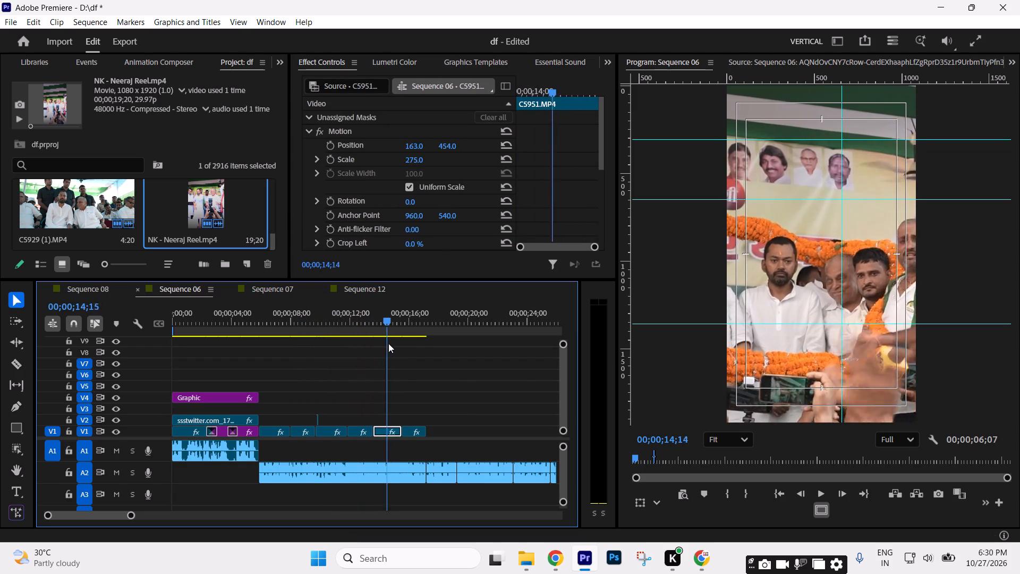
drag(388, 343, 395, 345)
drag(461, 409, 364, 433)
drag(356, 431, 428, 428)
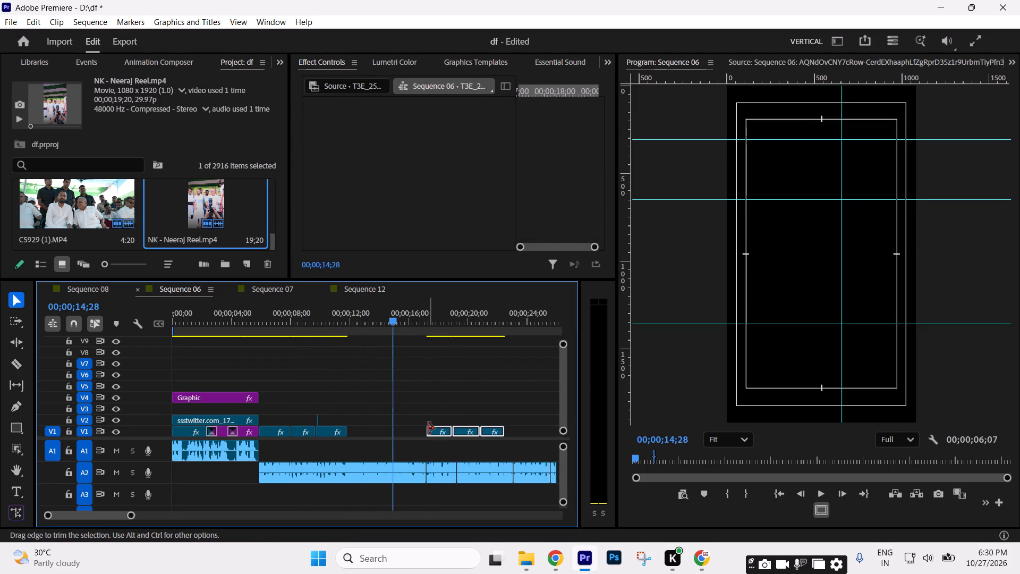
Paste the cut reel piece on V1 at the start of the gap and slow it to 40% speed.
key(Up)
key(ctrl+v)
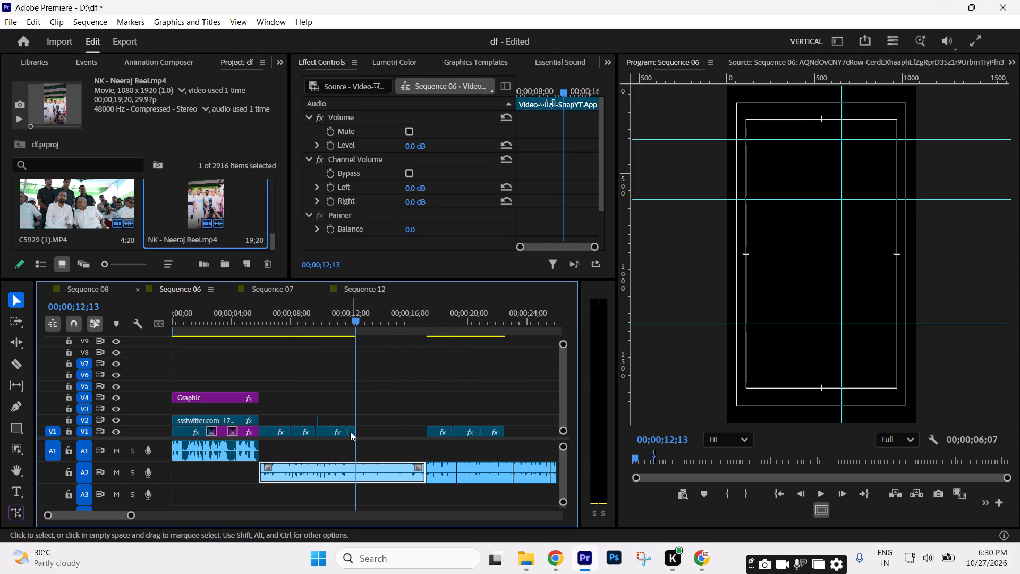
click(350, 432)
key(ctrl+r)
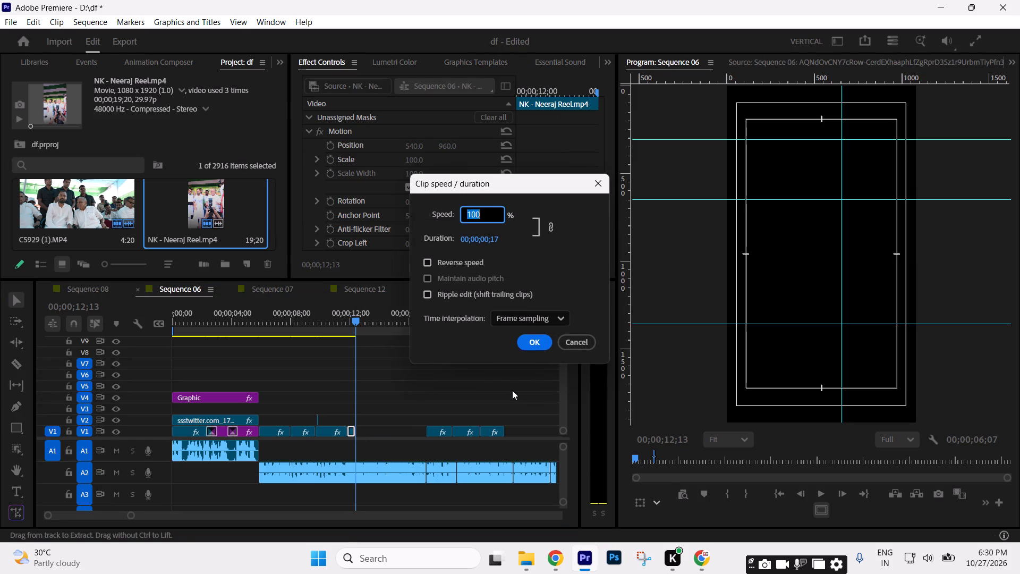
text(40)
key(Return)
key(space)
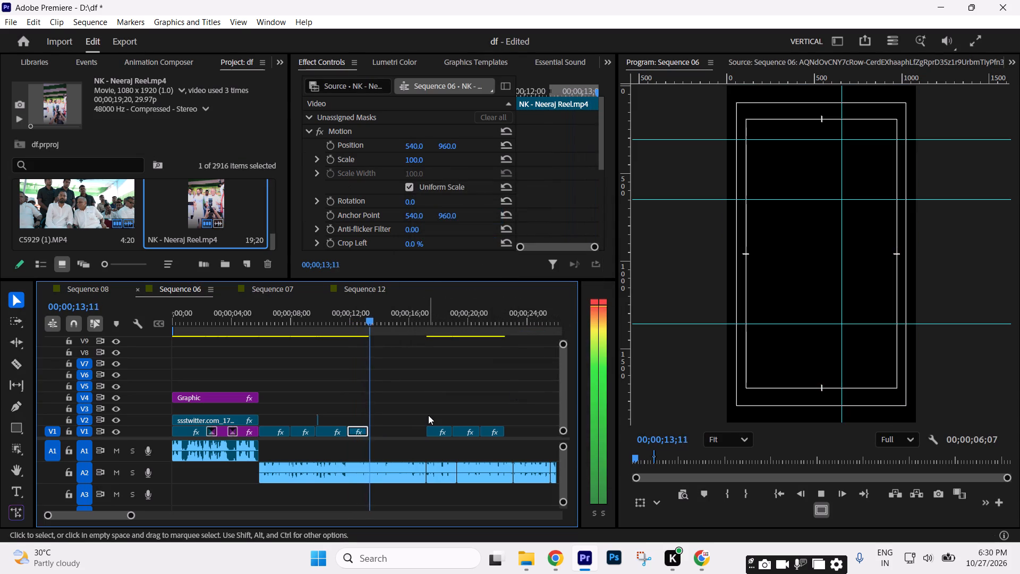
key(space)
Move the three separated V1 shots earlier so they directly follow the slowed reel piece.
drag(420, 416, 496, 430)
drag(494, 430, 487, 430)
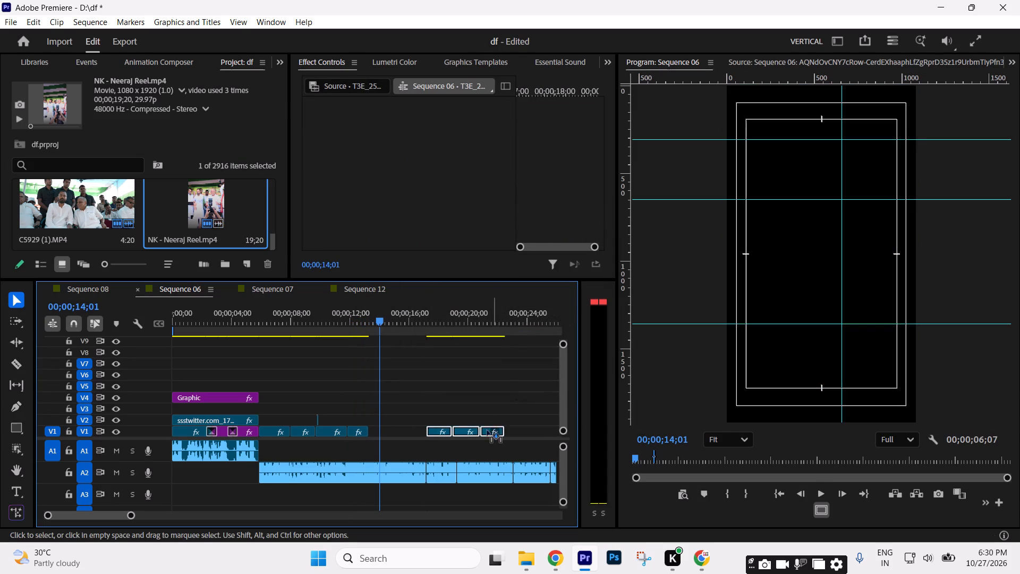
drag(487, 430, 437, 429)
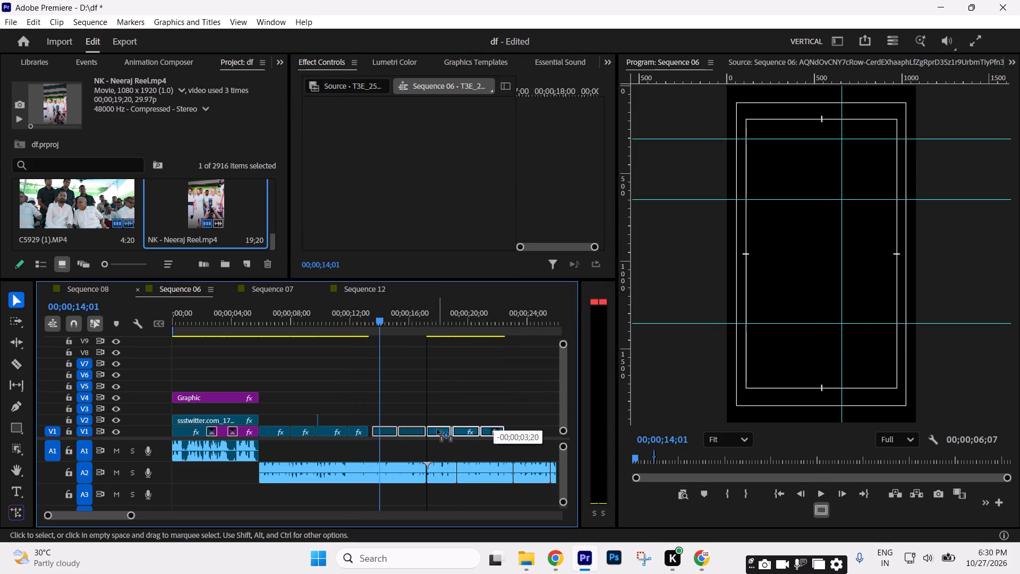
drag(437, 429, 437, 429)
click(460, 401)
Split the remaining NK - Neeraj Reel.mp4 clip on V1 at 00;01;54;25.
text(---)
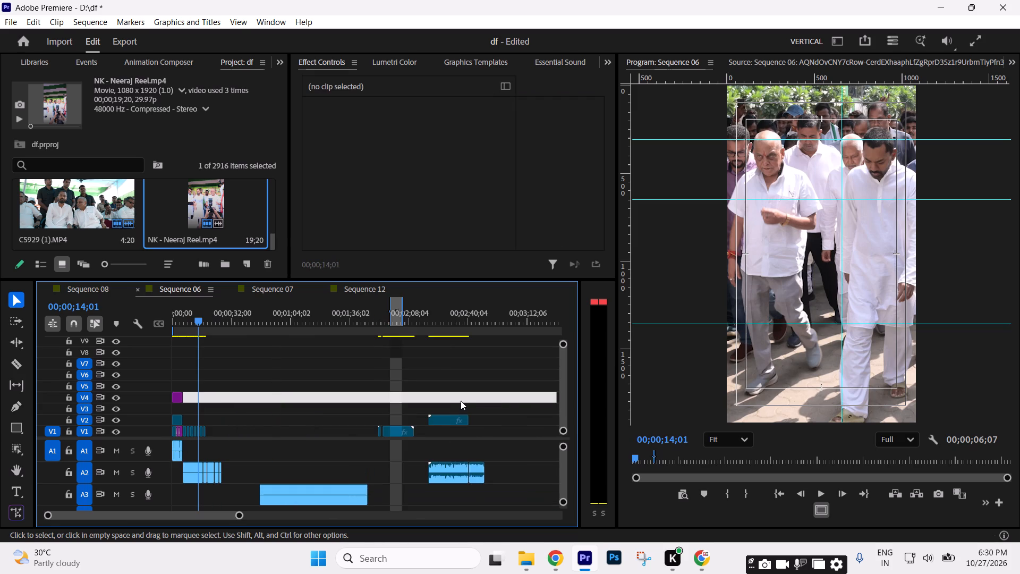
key(minus)
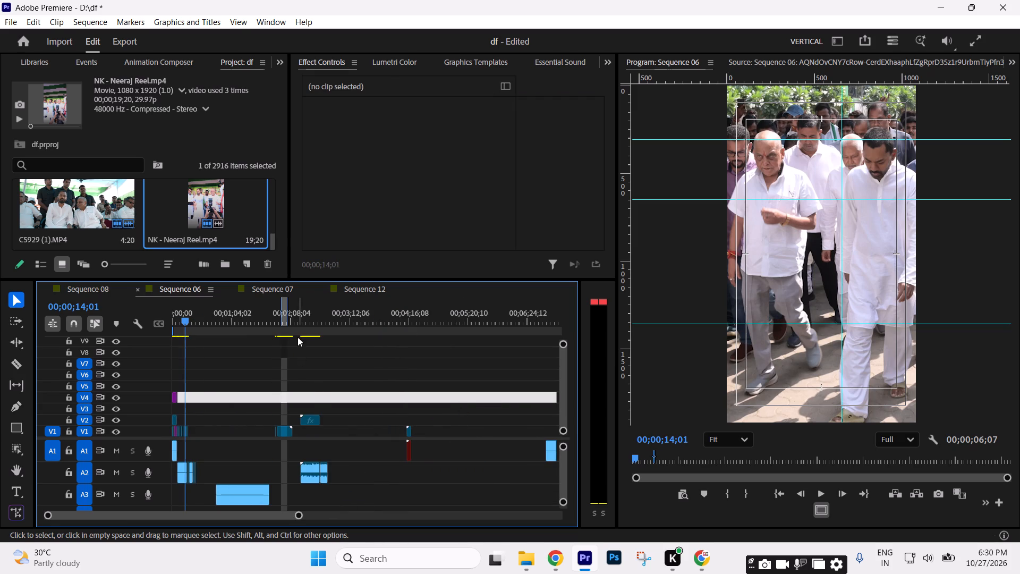
click(285, 330)
text(==)
key(equal)
key(equal)
drag(269, 316, 276, 318)
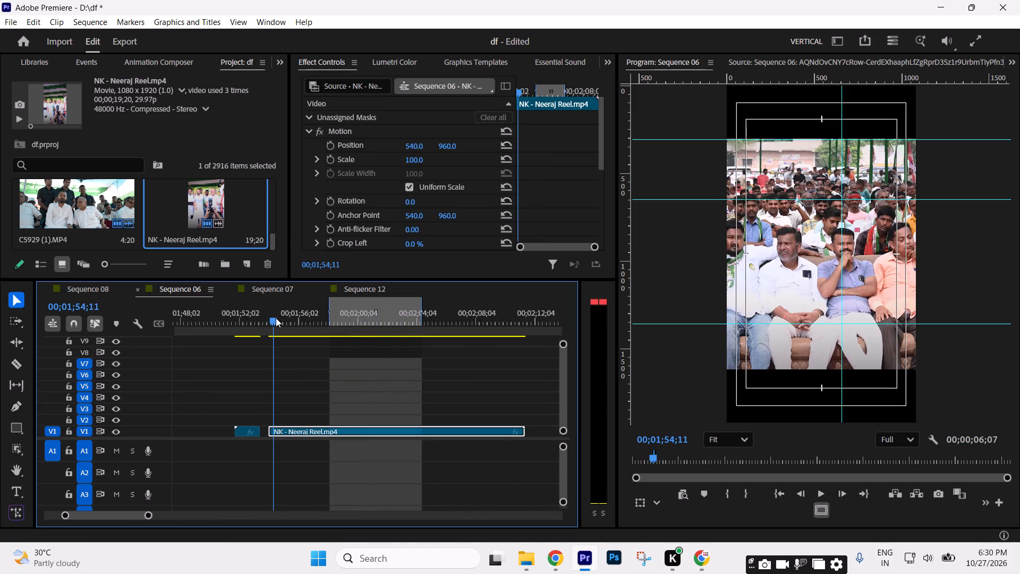
drag(276, 318, 280, 322)
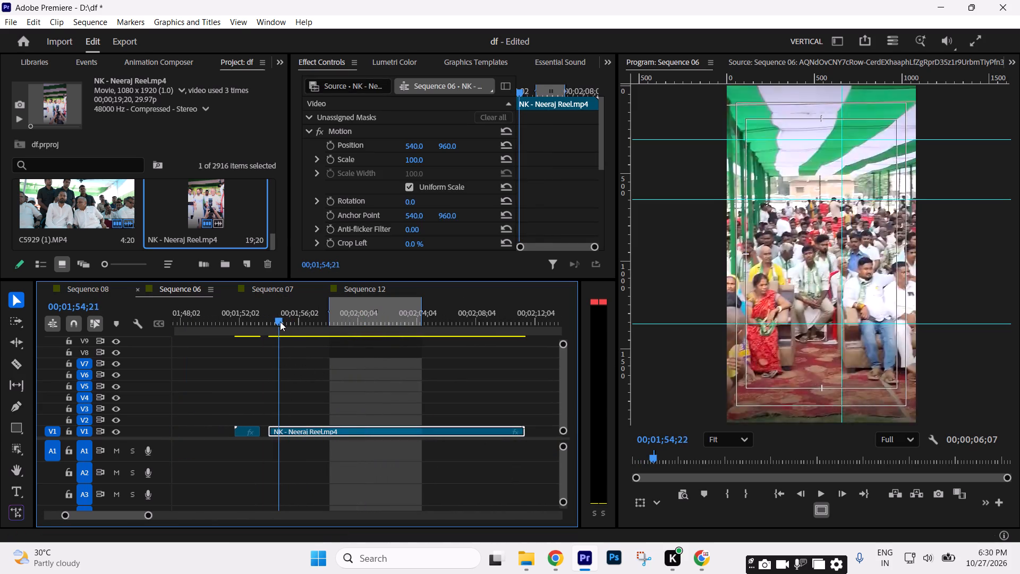
drag(280, 322, 283, 322)
key(c)
click(281, 432)
key(v)
click(307, 403)
Split NK - Neeraj Reel.mp4 again at 00;01;57;17 and cut the piece between 00;01;54;25 and this split to the clipboard.
key(space)
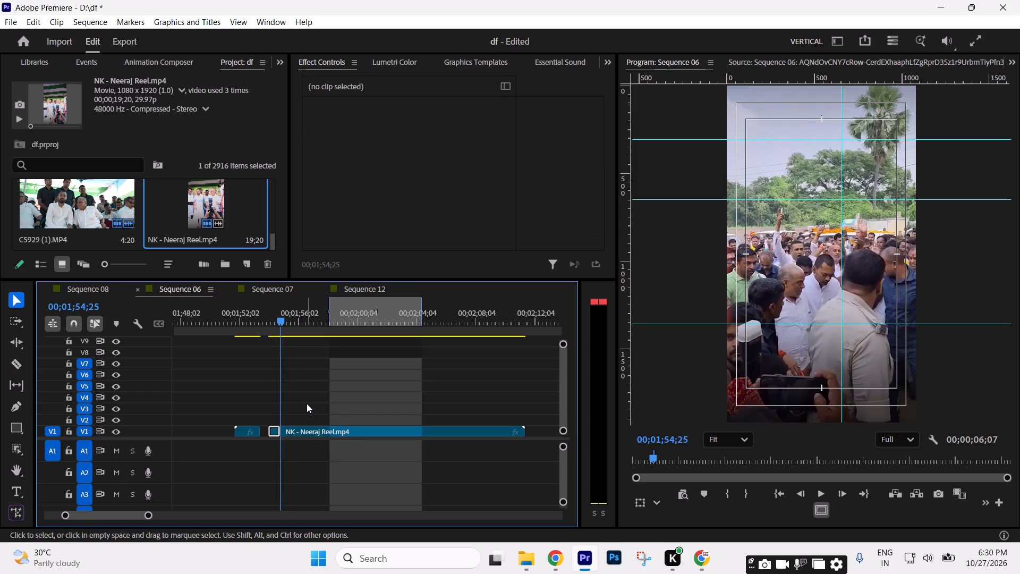
key(space)
drag(290, 322, 288, 322)
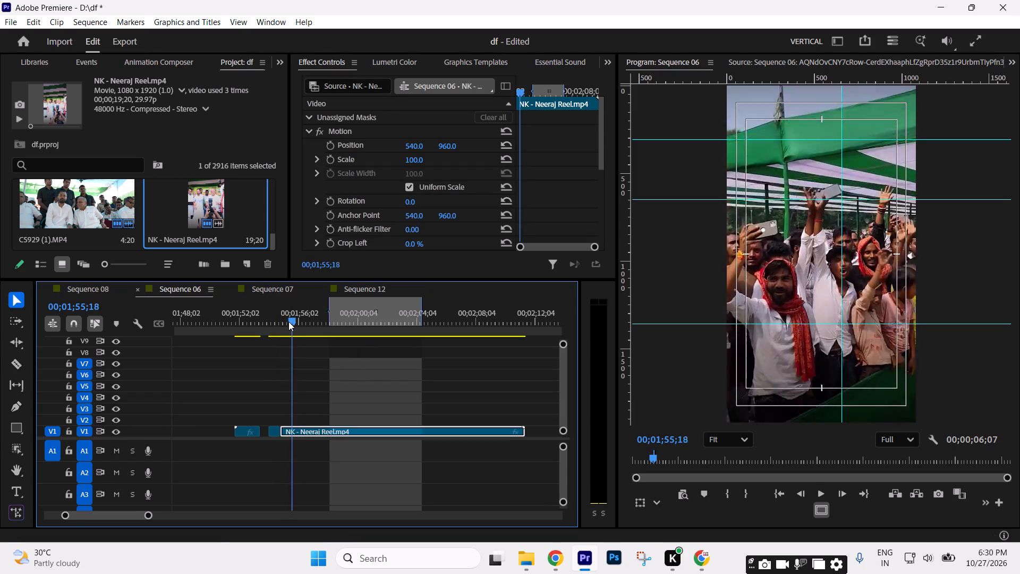
drag(288, 322, 302, 324)
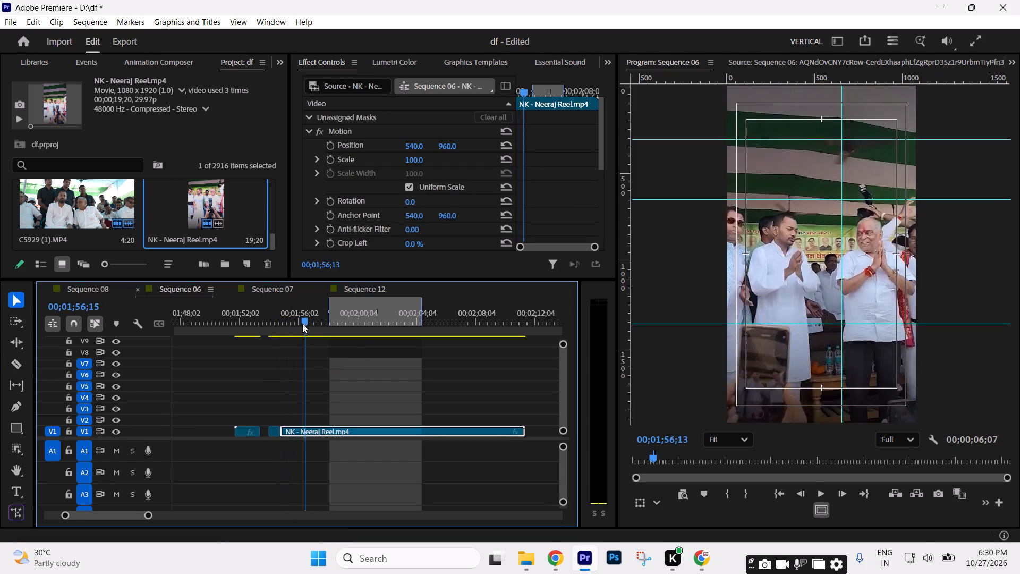
drag(302, 324, 324, 321)
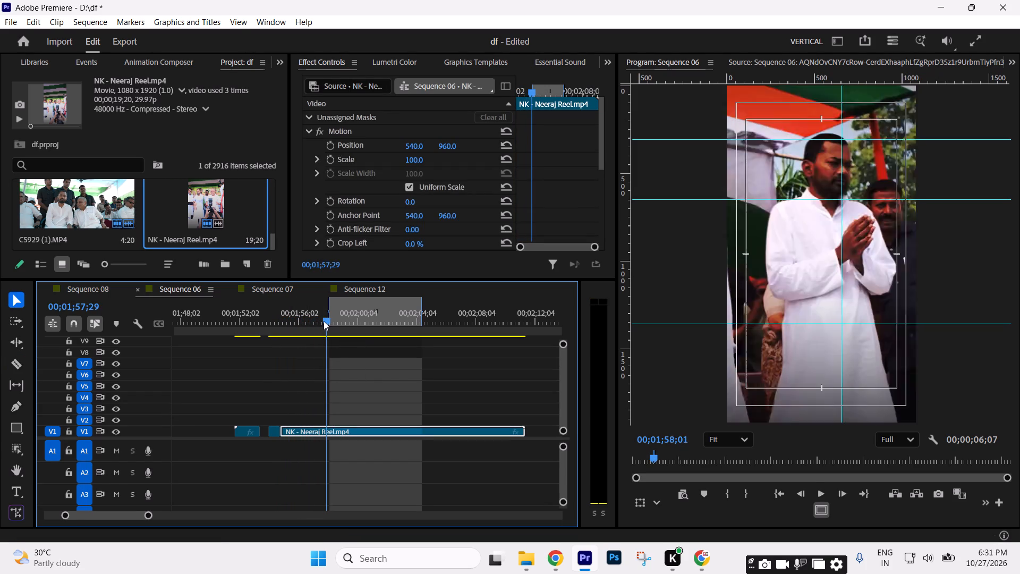
drag(324, 321, 318, 318)
key(c)
click(324, 430)
key(v)
drag(301, 407, 295, 437)
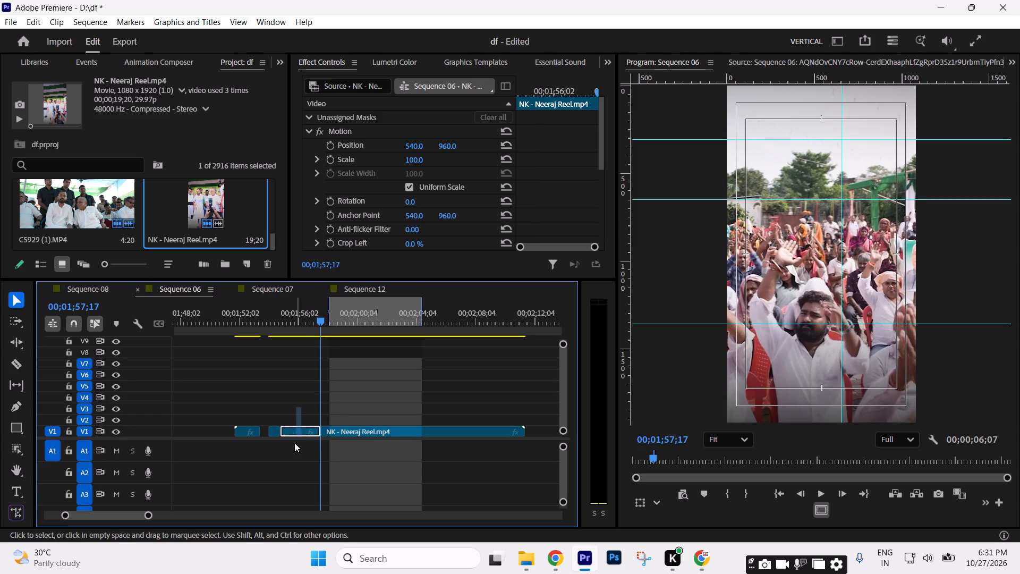
key(ctrl+x)
click(398, 384)
Paste the cut reel piece on V1 at 00;00;18;19, directly after the last opening shot.
key(minus)
key(minus)
key(minus)
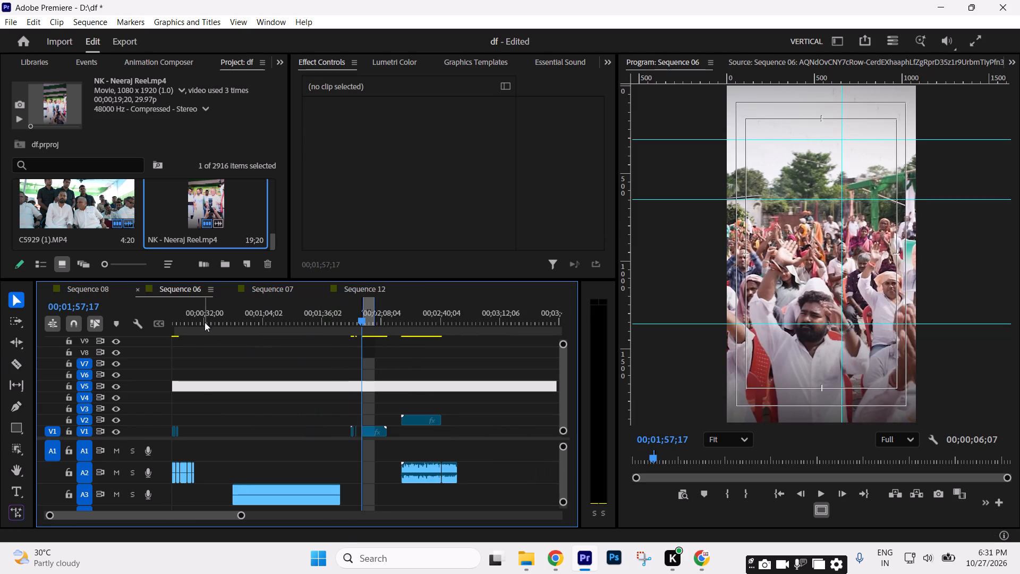
drag(205, 322, 195, 323)
key(equal)
text(==)
key(Up)
key(Up)
key(Up)
key(Up)
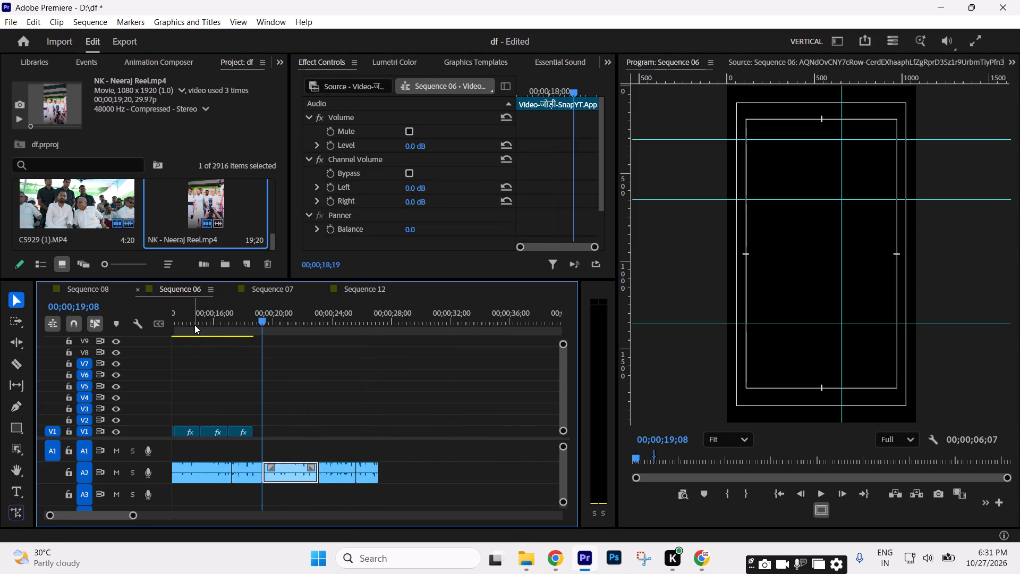
key(ctrl+v)
Delete the C5929 (1).MP4 shot on V1 just before the newly pasted reel piece.
key(minus)
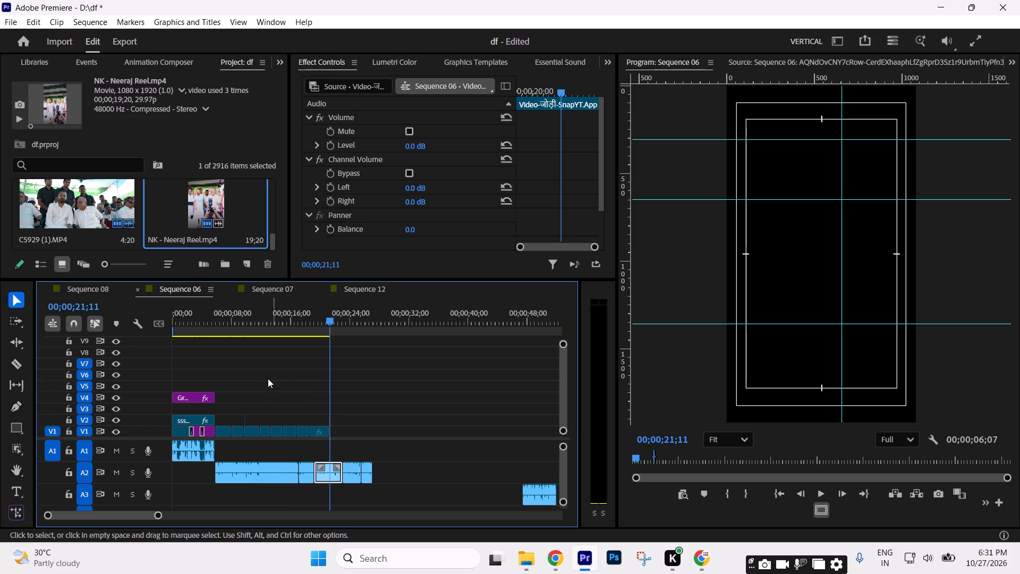
drag(225, 328, 290, 345)
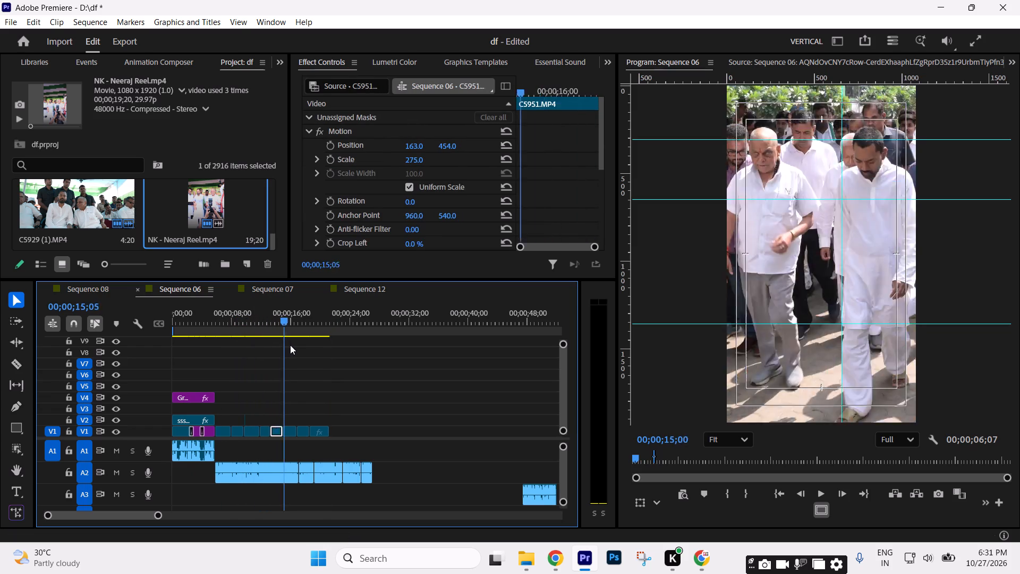
drag(290, 345, 309, 345)
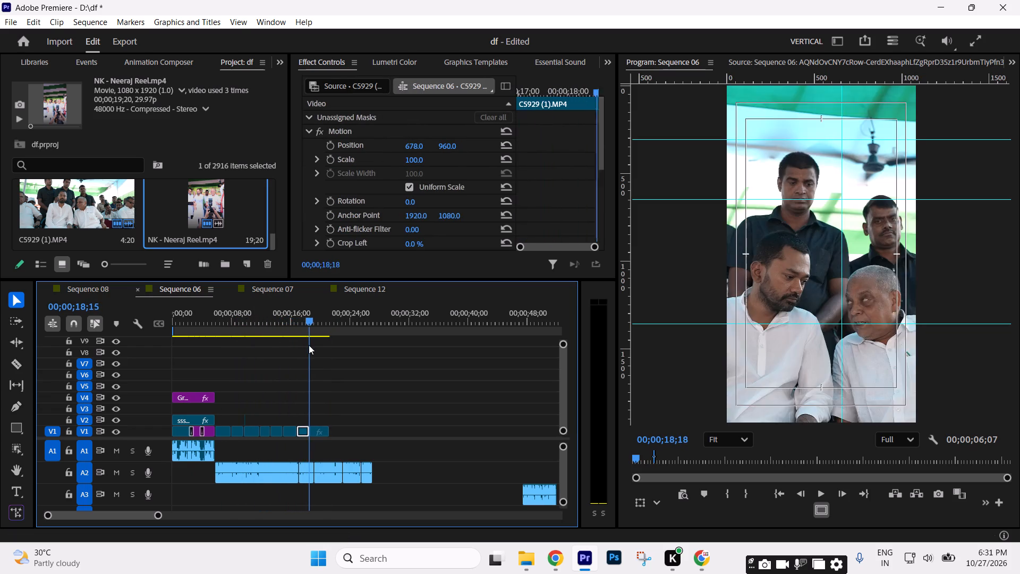
drag(309, 345, 303, 344)
key(Delete)
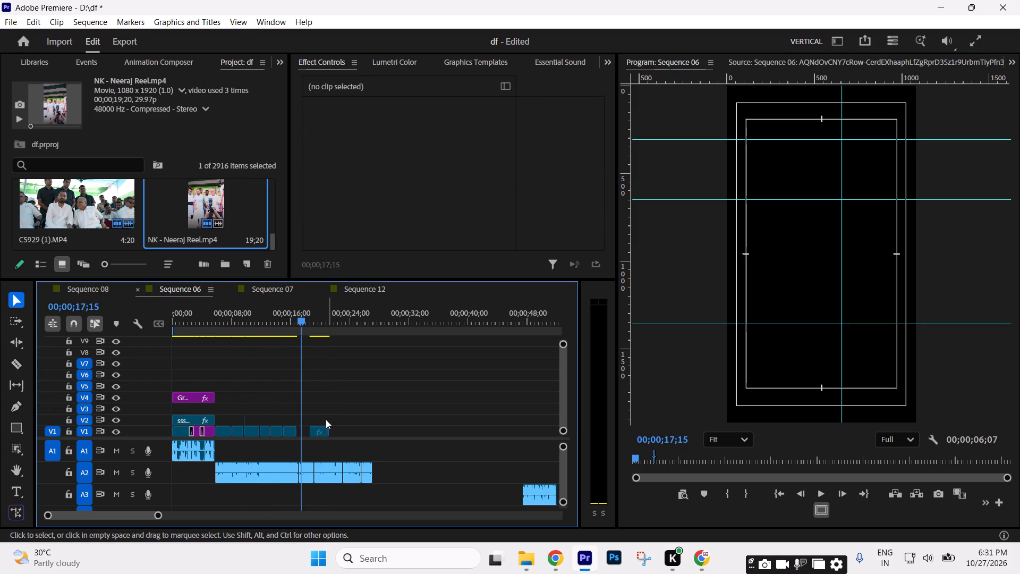
Close the V1 gap by moving the pasted NK - Neeraj Reel.mp4 piece against the preceding shot, set its speed to 60%, and preview it.
drag(322, 430, 310, 428)
key(ctrl+r)
text(60)
key(Return)
key(space)
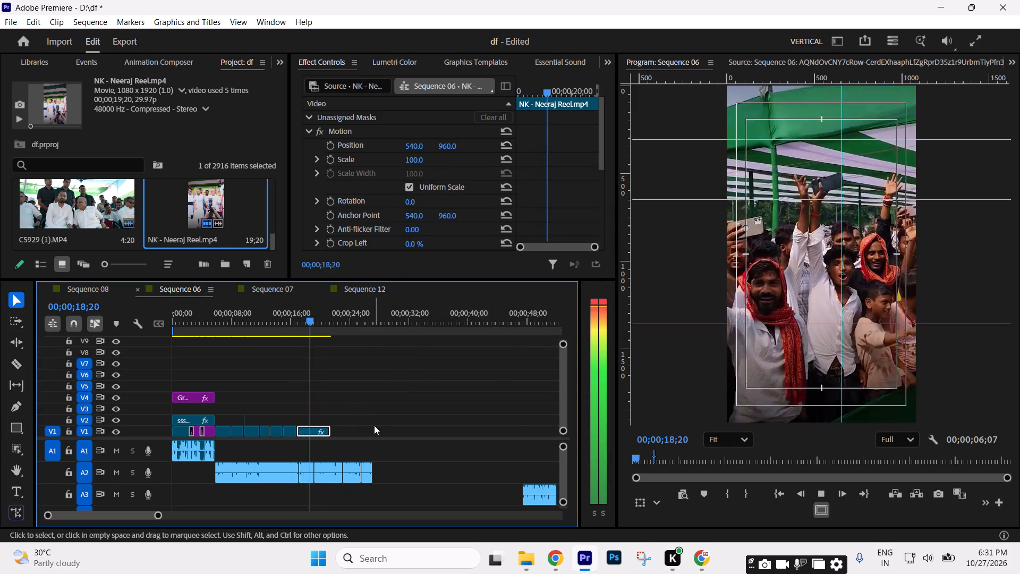
key(space)
key(space)
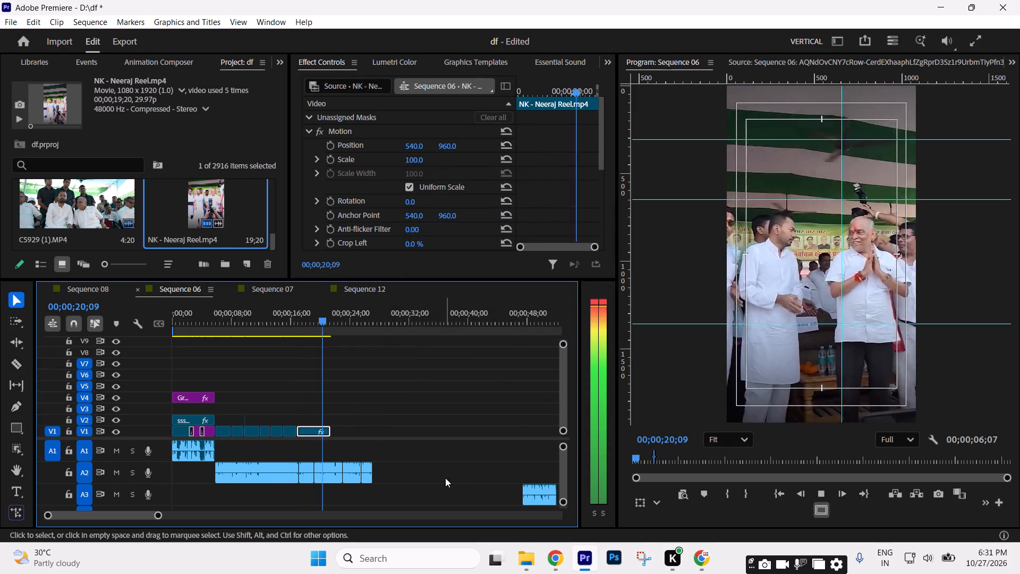
key(space)
key(space)
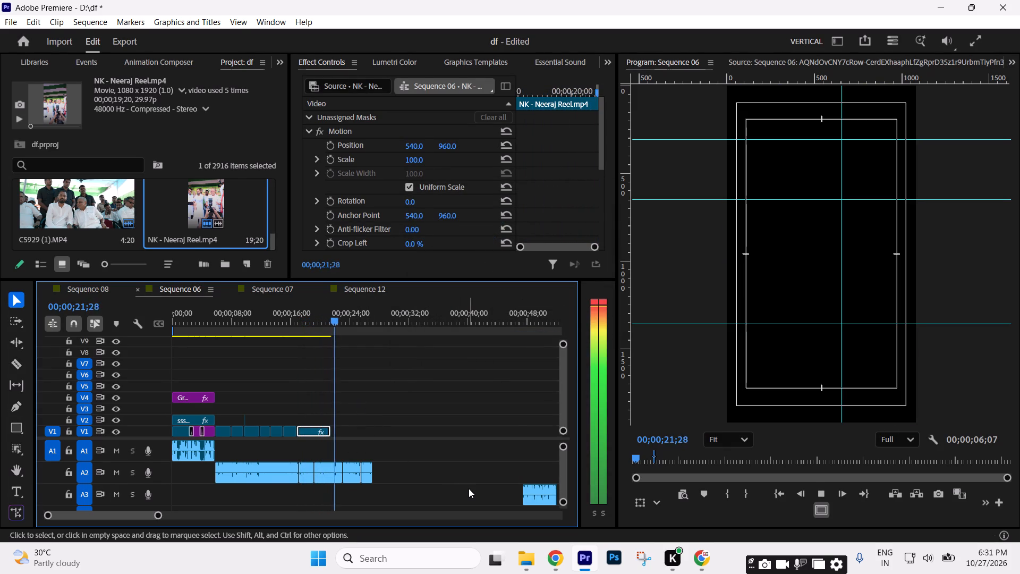
key(space)
Search Sequence 06 from the reel clip around 00;02;00 to the layered edit around 00;22;28 for another usable shot.
click(428, 419)
text(--)
key(minus)
key(minus)
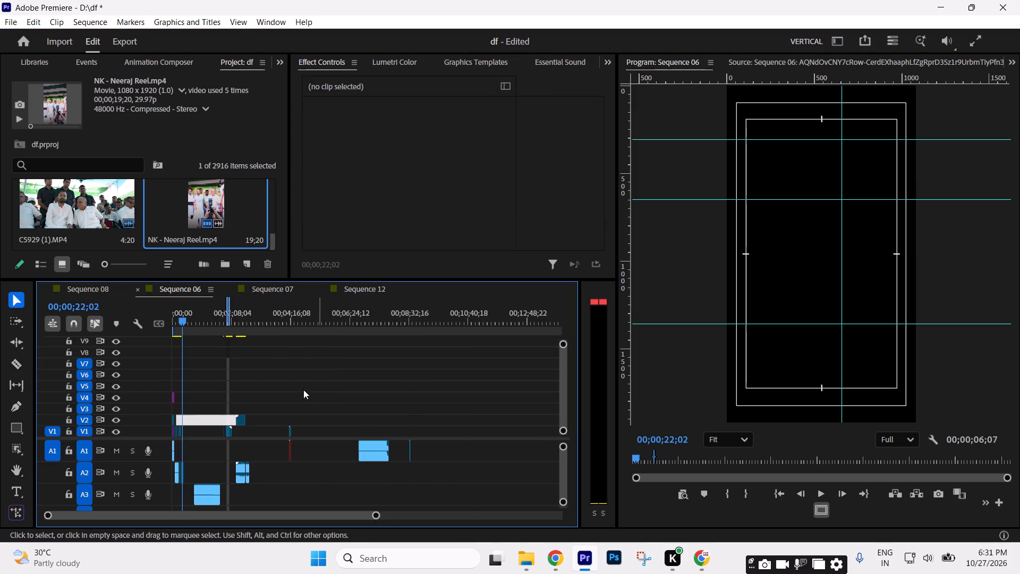
key(equal)
drag(301, 319, 308, 320)
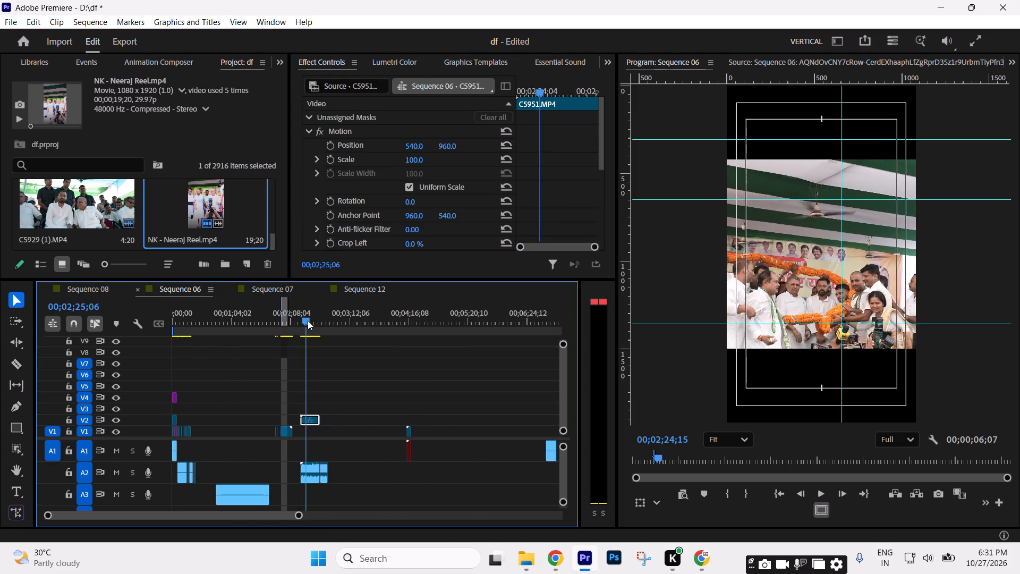
drag(308, 320, 286, 320)
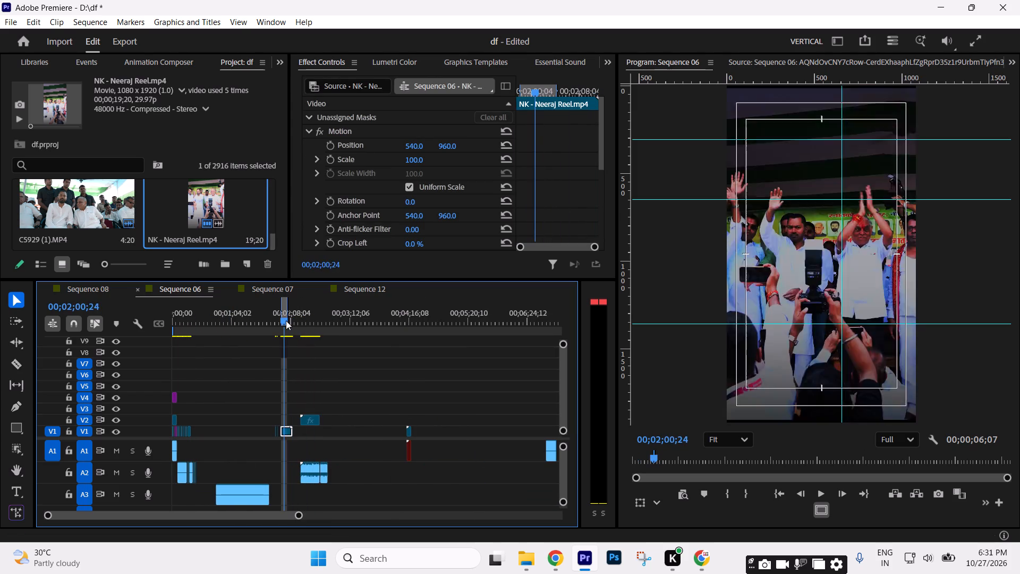
drag(286, 320, 285, 320)
text(==)
key(equal)
key(equal)
click(368, 322)
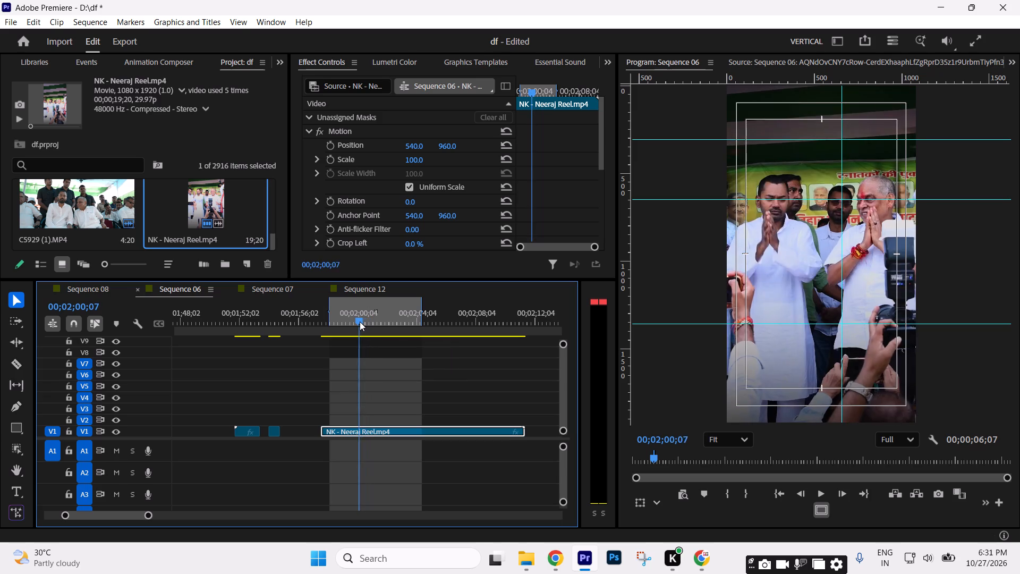
key(minus)
key(minus)
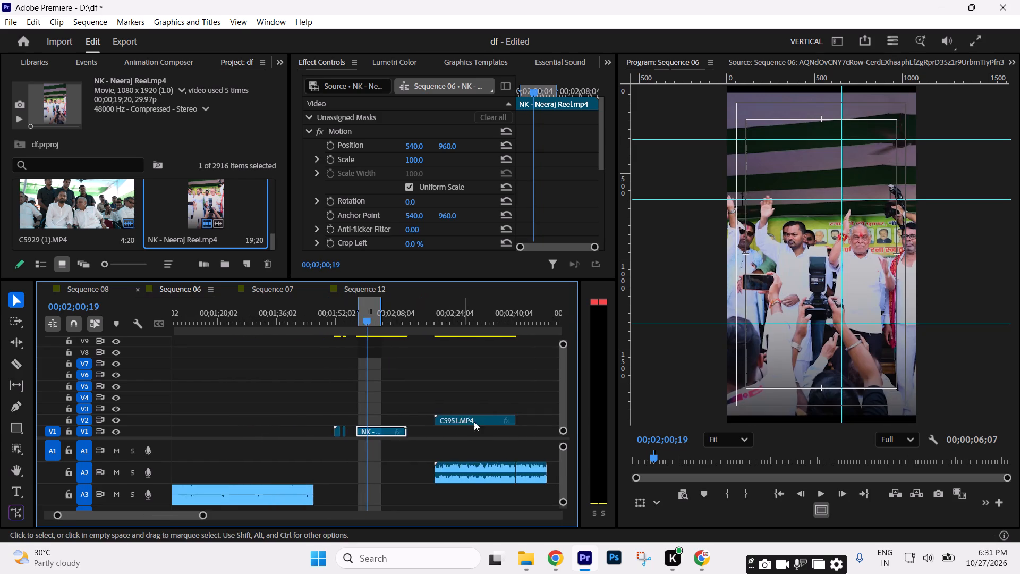
key(minus)
key(minus)
key(minus)
key(minus)
key(minus)
click(372, 326)
text(===)
key(equal)
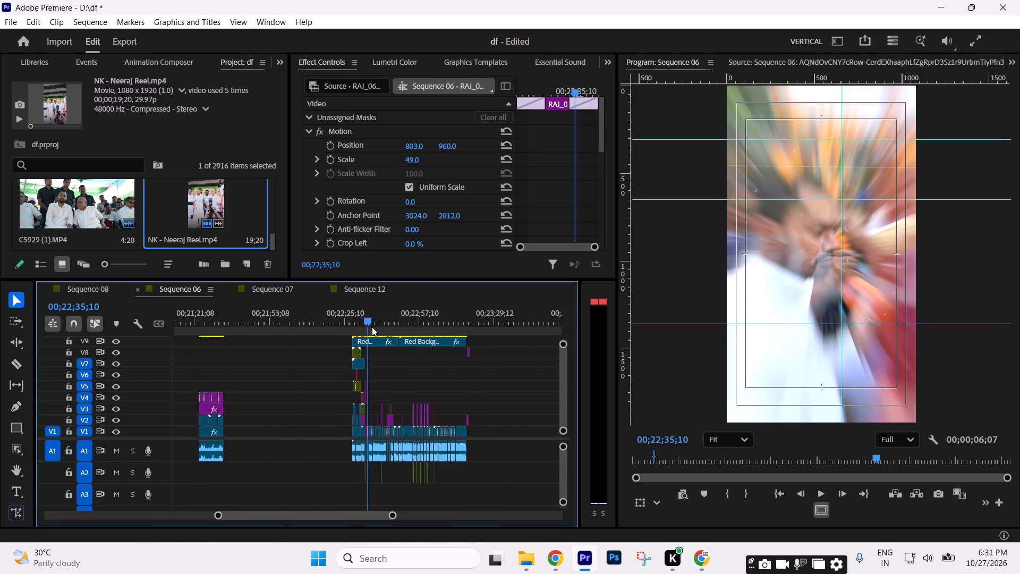
key(equal)
key(equal)
click(309, 325)
key(equal)
key(equal)
key(equal)
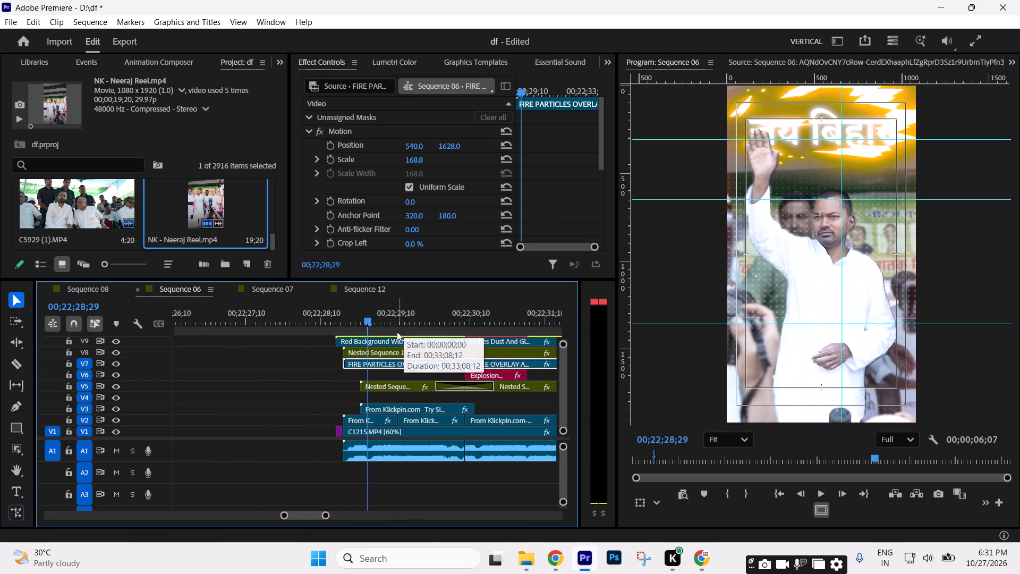
click(394, 332)
key(minus)
key(equal)
Reveal the source of the C1215.MP4 clip on V1 at 00;22;29;09 in the project.
click(386, 434)
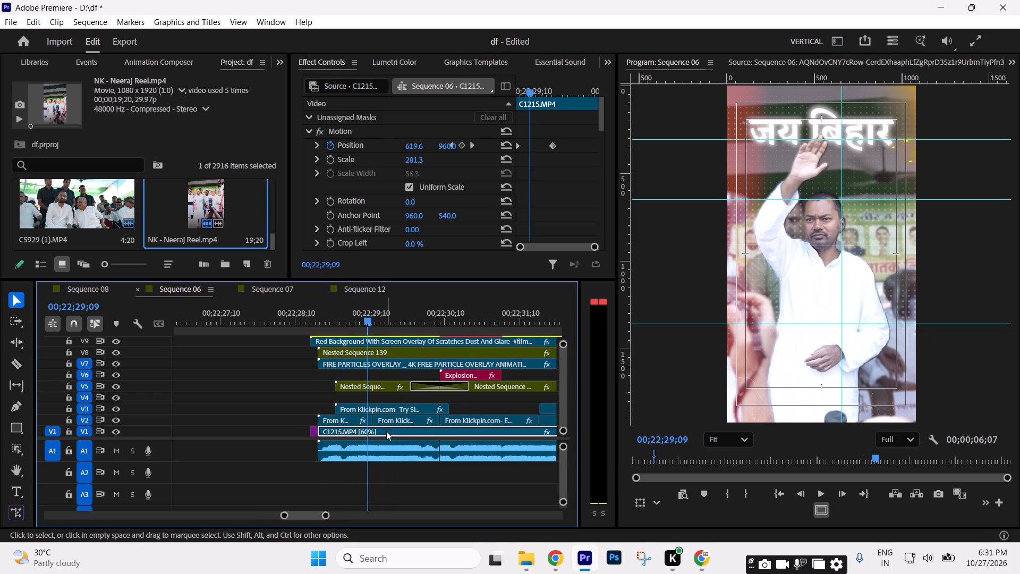
right_click(389, 429)
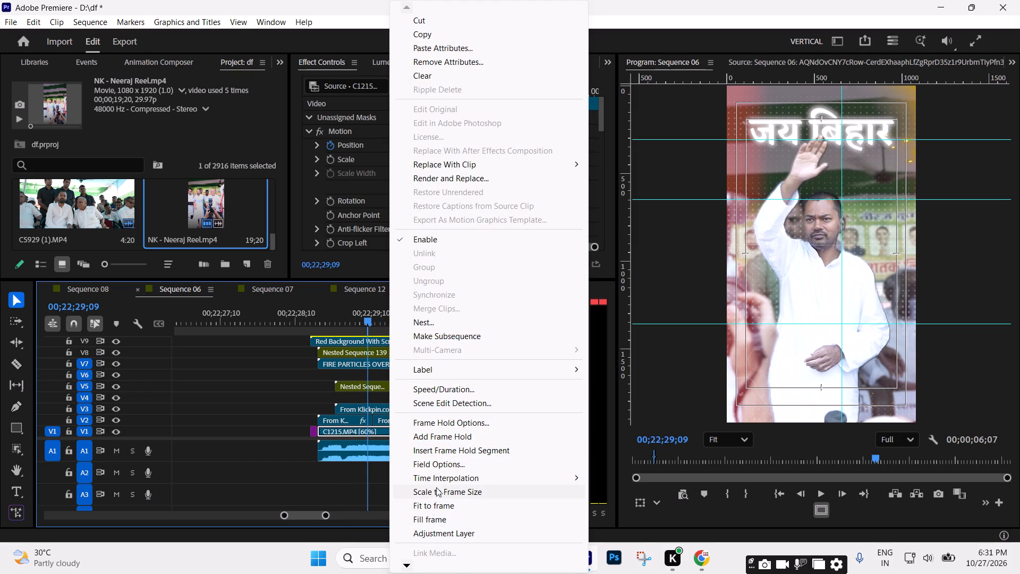
click(407, 568)
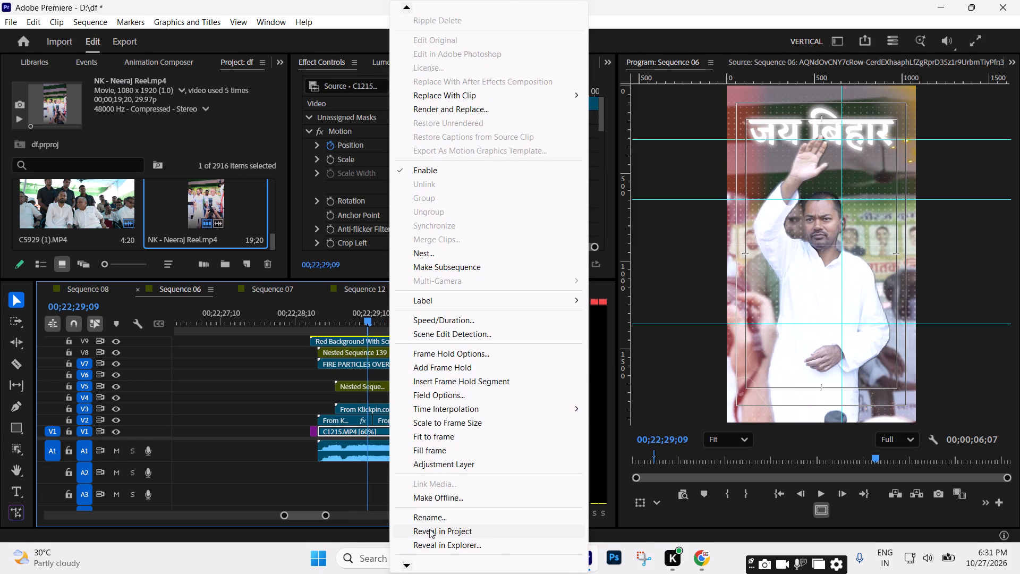
click(429, 529)
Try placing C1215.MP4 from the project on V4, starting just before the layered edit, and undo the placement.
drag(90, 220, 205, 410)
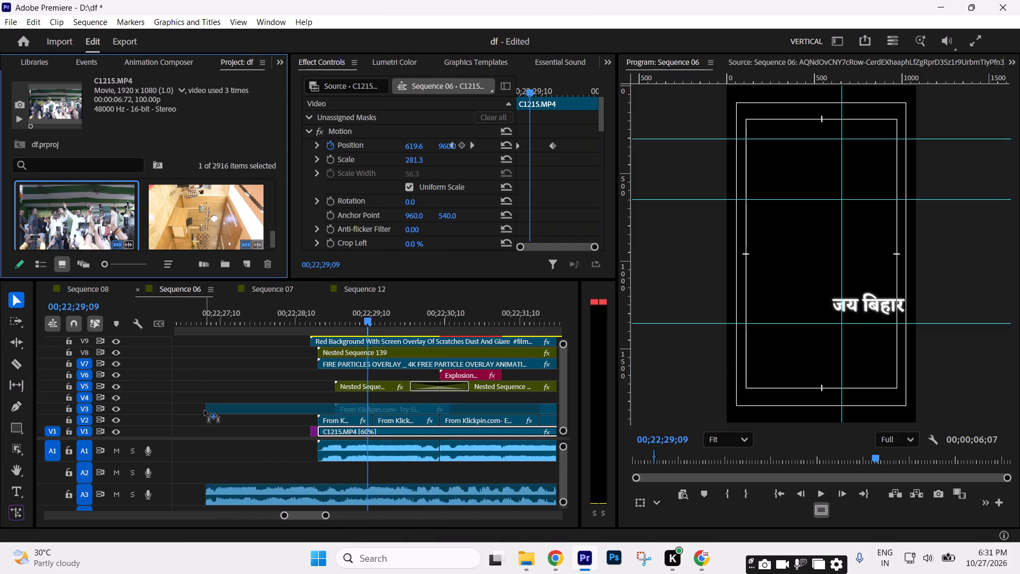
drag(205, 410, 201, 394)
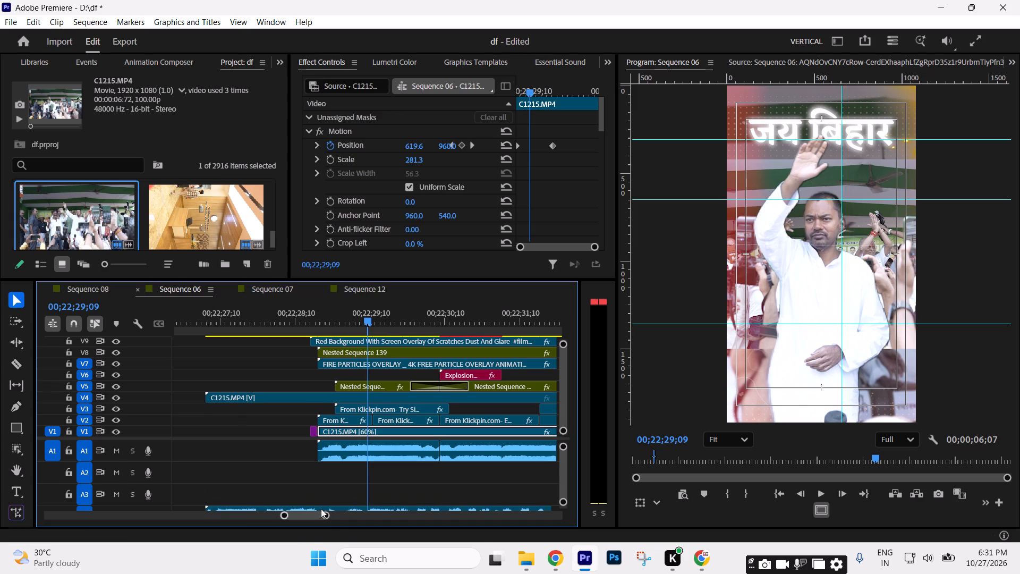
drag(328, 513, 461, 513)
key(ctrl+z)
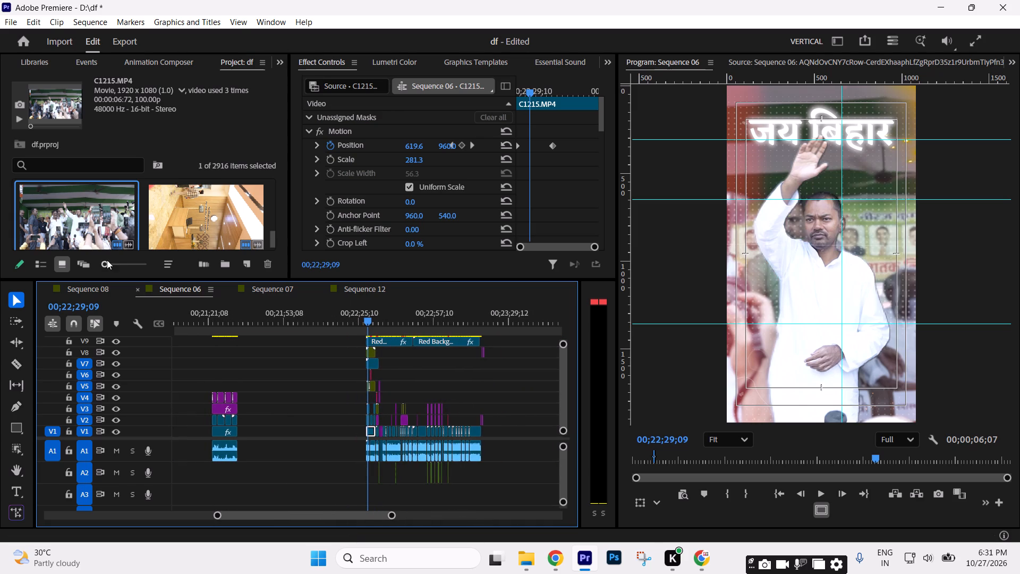
Place C1215.MP4 in the empty stretch of V1 before the layered edit and cut it to the clipboard.
drag(89, 220, 279, 432)
drag(273, 404, 297, 441)
key(ctrl+x)
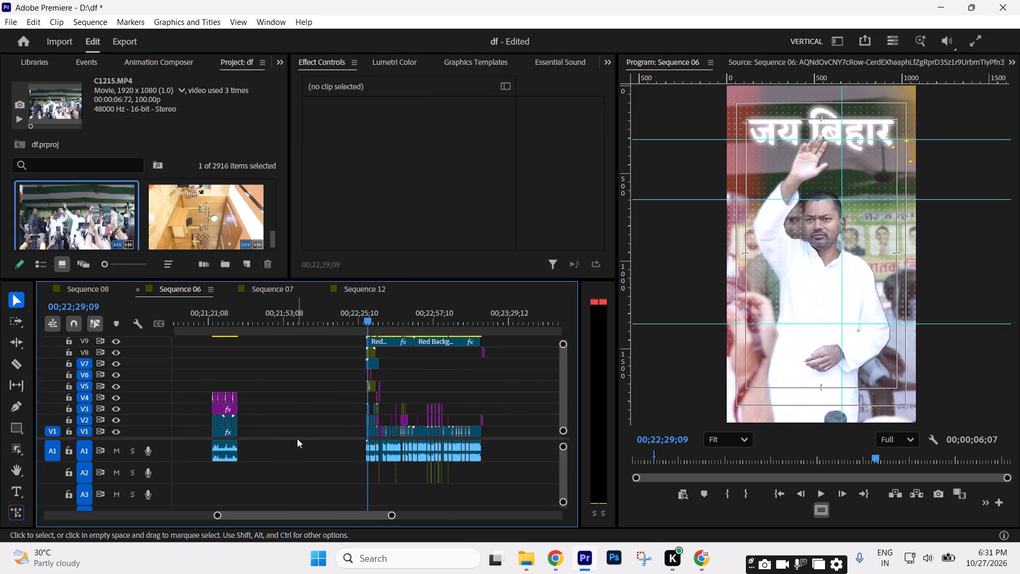
Delete the T3E_2522.MOV shot on V1 at 00;00;14;13 near the start of the sequence.
key(minus)
key(minus)
key(minus)
key(minus)
drag(215, 324, 0, 355)
key(equal)
key(equal)
key(equal)
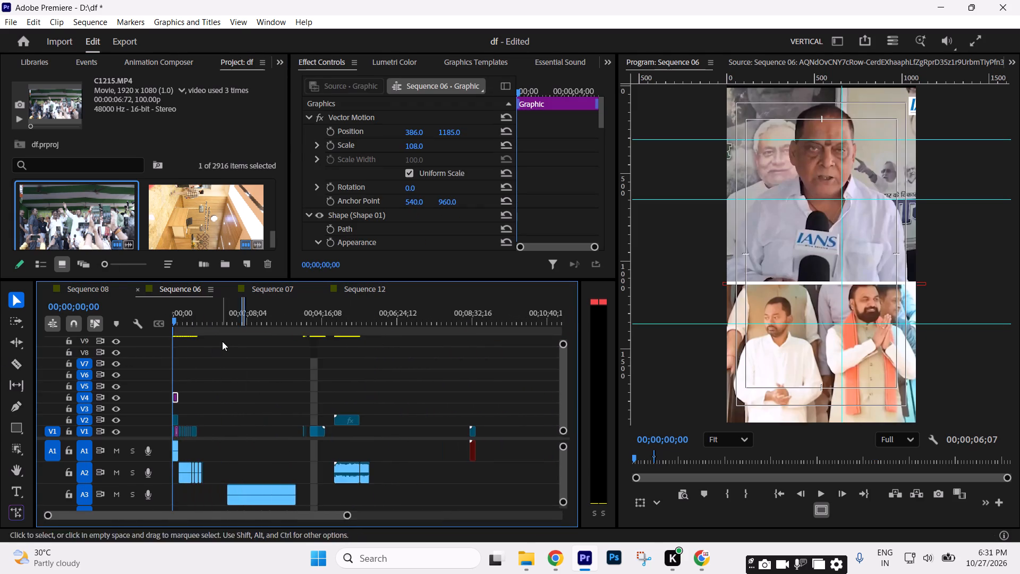
key(equal)
key(equal)
key(equal)
drag(226, 325, 261, 331)
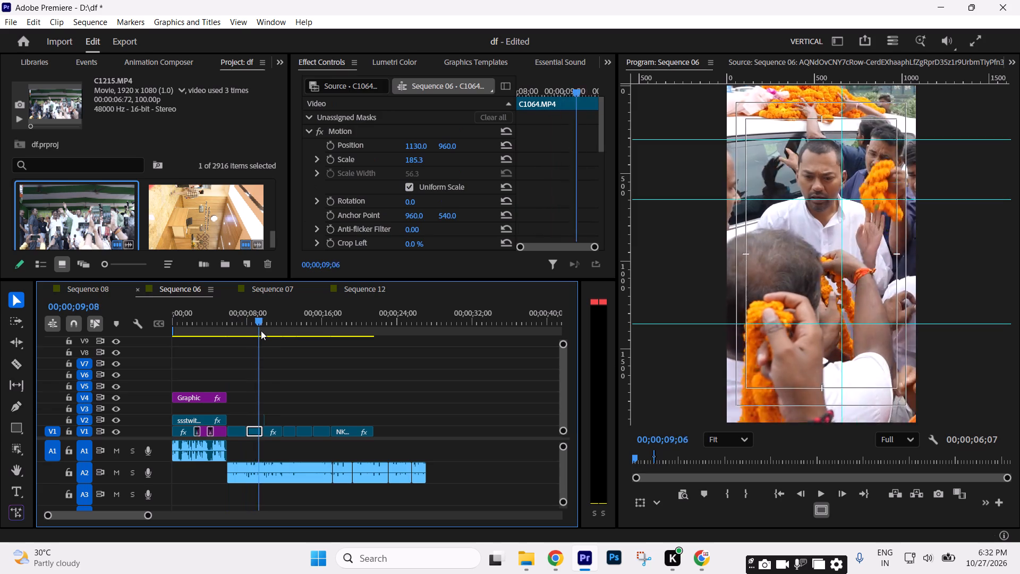
drag(261, 331, 310, 333)
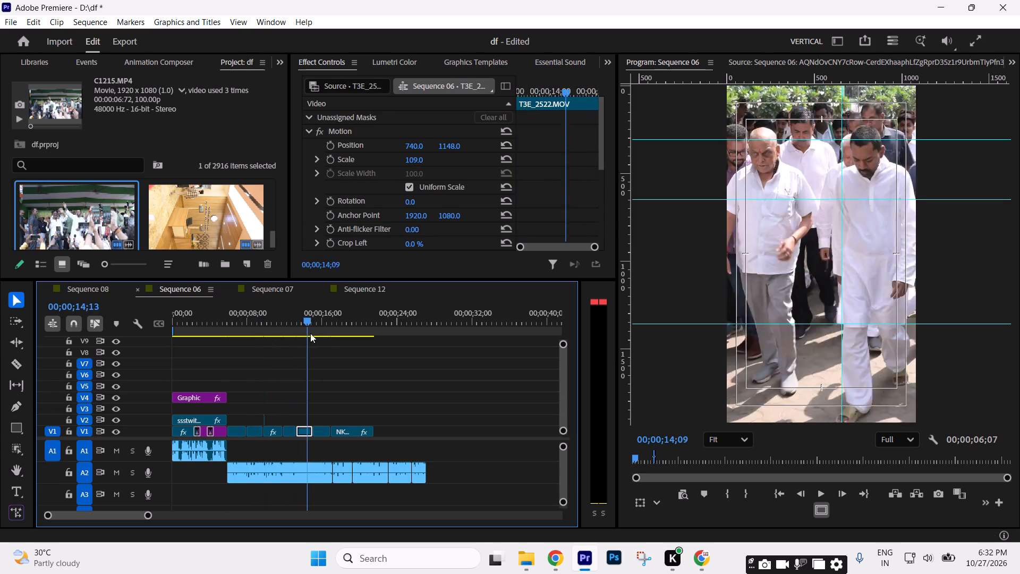
drag(310, 333, 307, 331)
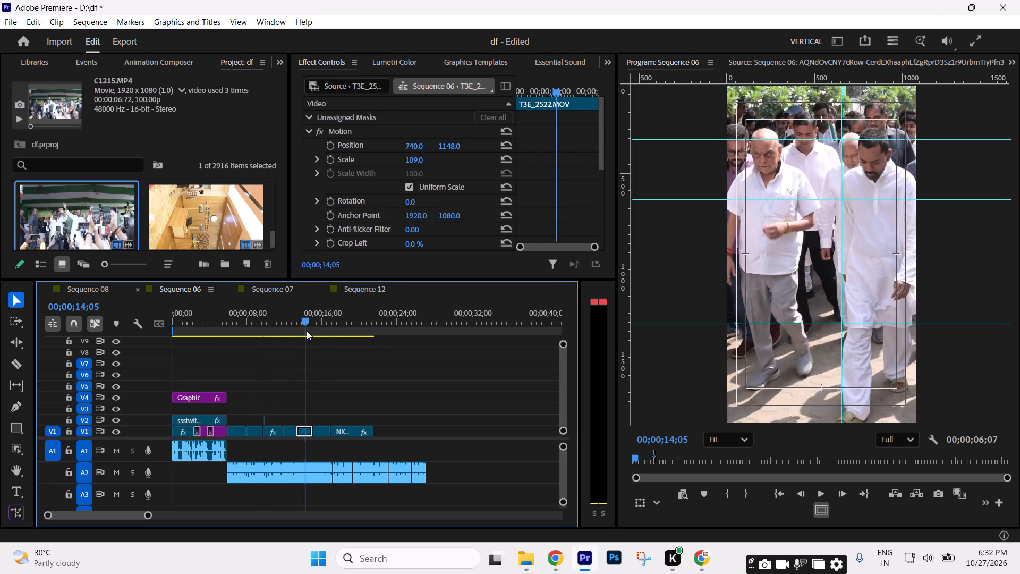
drag(307, 331, 309, 333)
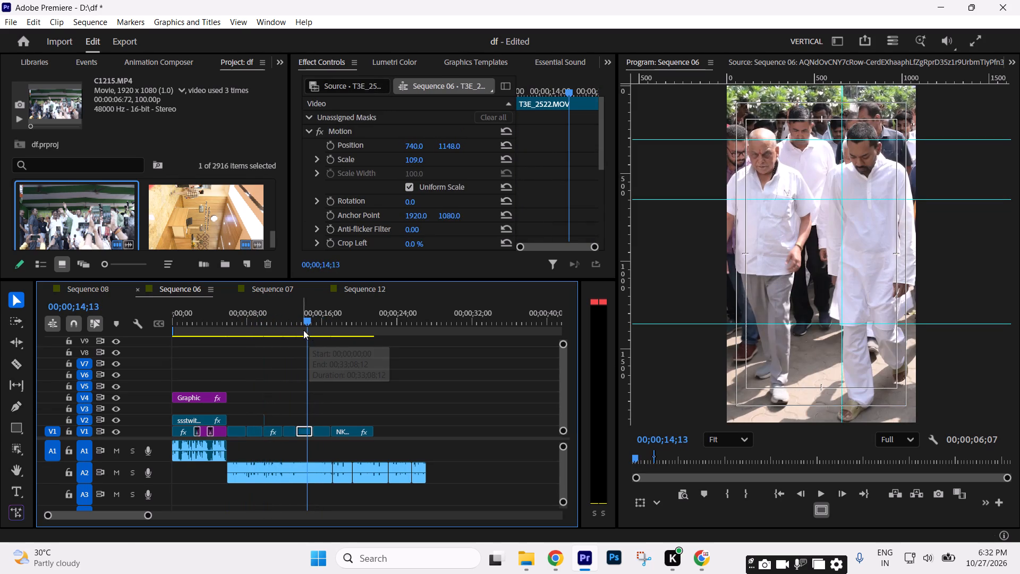
key(Delete)
Move the C5951.MP4 shot next to the new V1 gap out to V2 at about 00;00;28, past the A2 audio.
drag(321, 431, 444, 425)
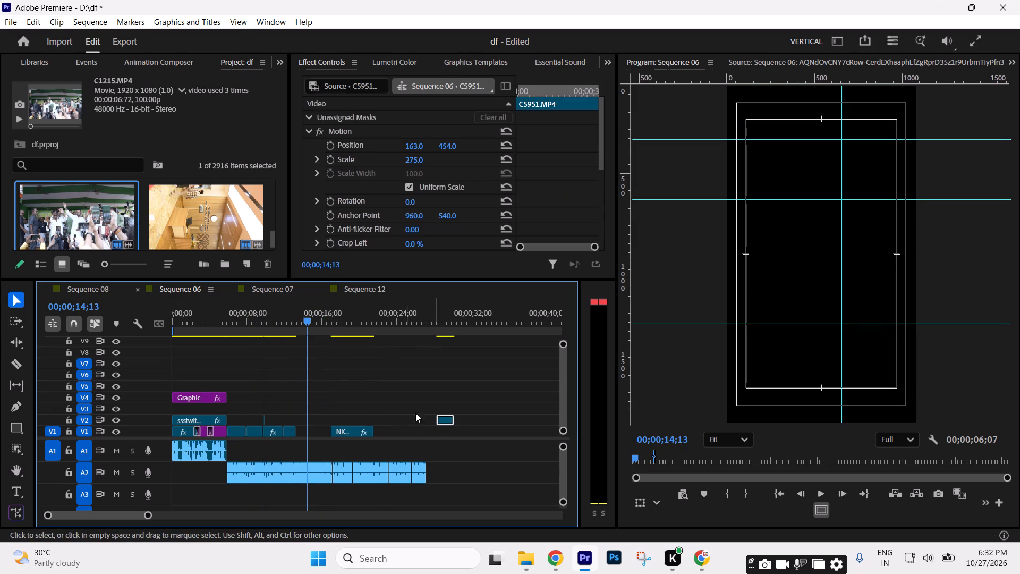
Paste C1215.MP4 on V1 at about 00;00;31, after the C5951.MP4 shot set aside on V2.
drag(330, 328, 465, 349)
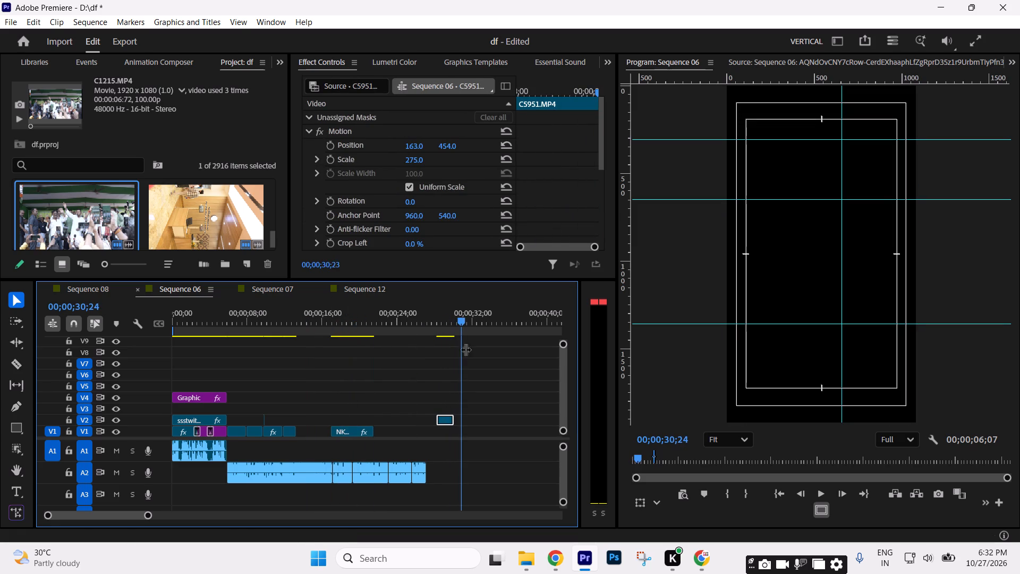
drag(465, 349, 463, 349)
key(shift+v)
Scrub through the pasted C1215.MP4 clip and split it at 00;00;32;19.
drag(462, 332, 470, 333)
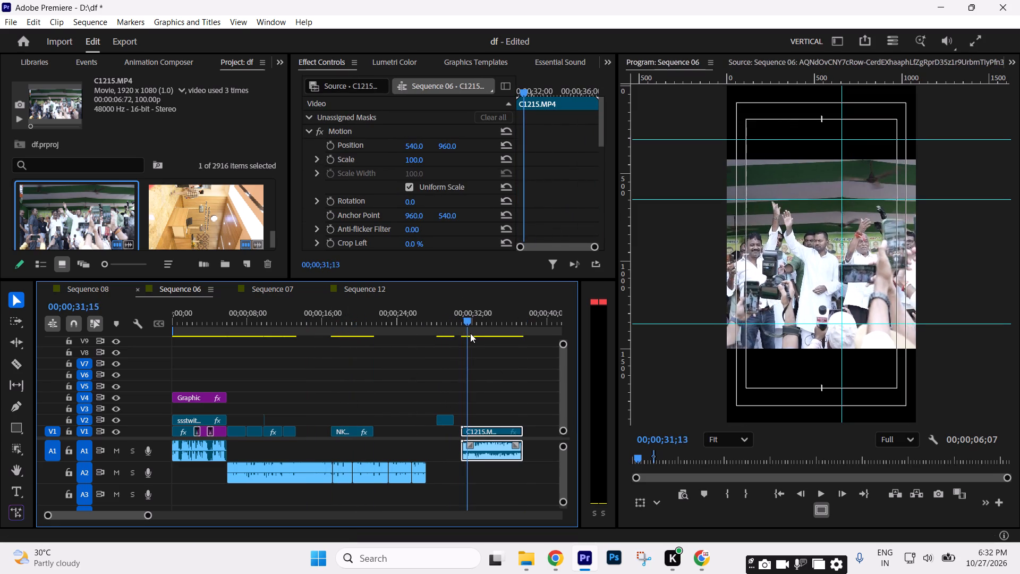
drag(470, 333, 494, 341)
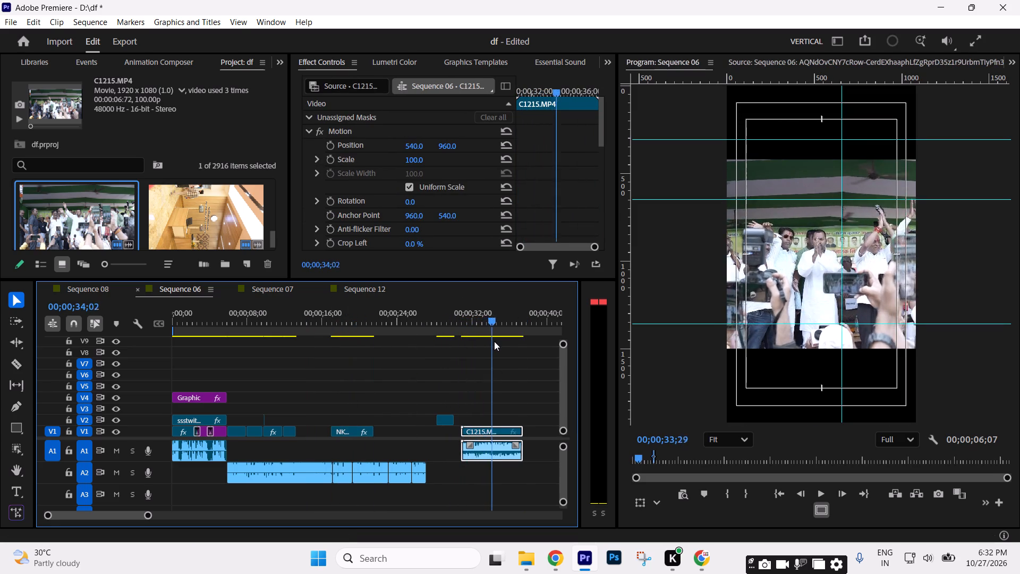
drag(494, 341, 476, 341)
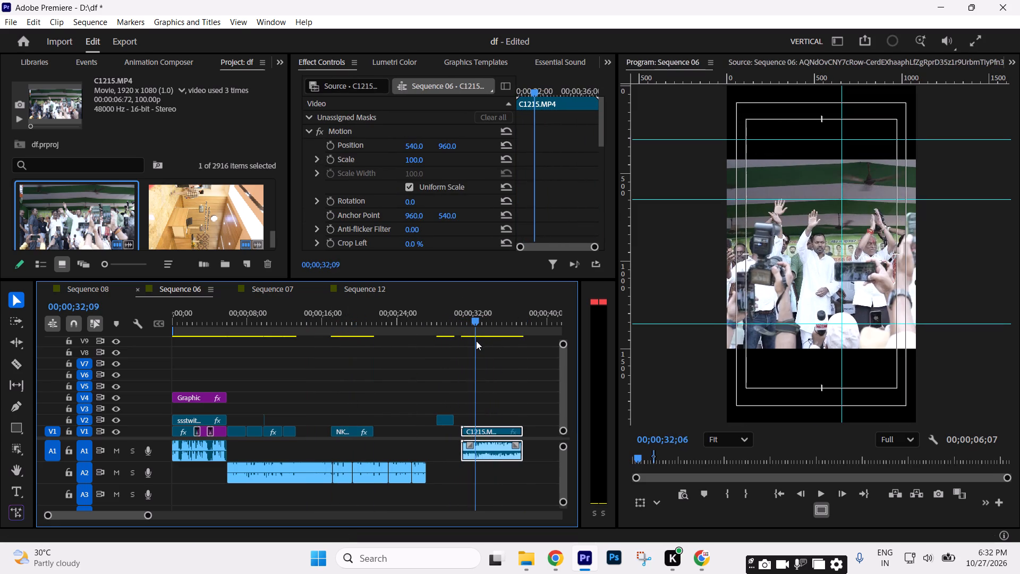
drag(476, 341, 480, 341)
key(c)
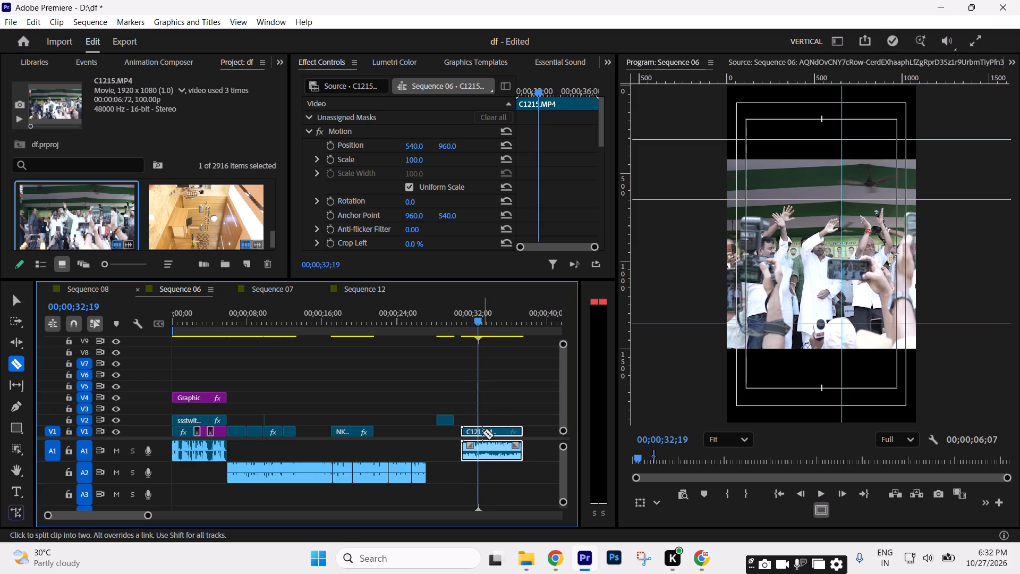
click(482, 433)
key(v)
Unlink the video from the audio on both C1215.MP4 pieces.
drag(501, 407, 474, 430)
key(ctrl+l)
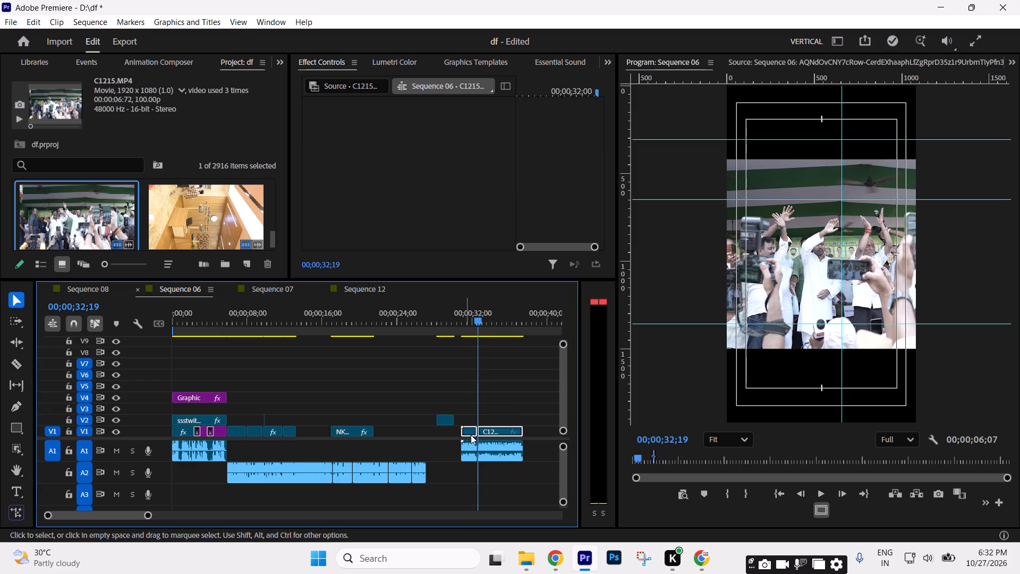
click(531, 403)
Move the second C1215.MP4 video piece to V2 above the V1 gap starting at about 00;00;13, and play it.
drag(498, 433, 318, 424)
click(302, 319)
key(space)
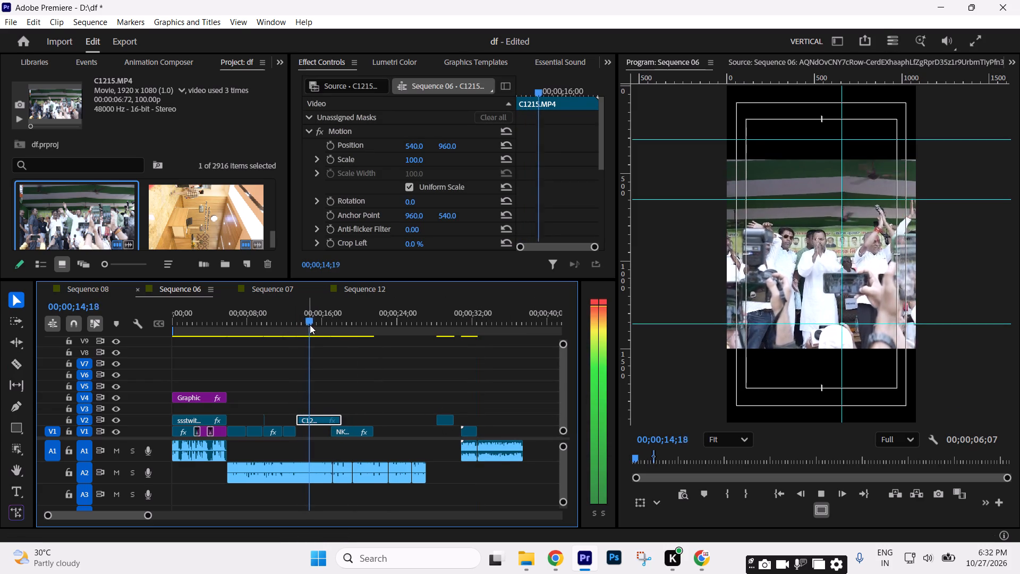
key(space)
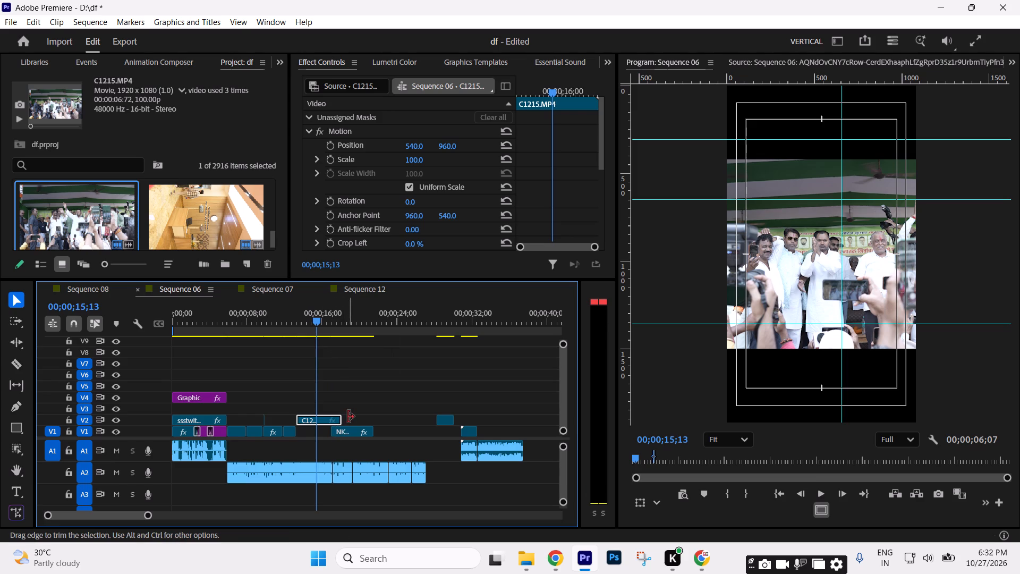
Trim the end of the C1215.MP4 piece to about 00;00;15;13, drop it into the V1 gap after the reel shot, and preview it.
drag(348, 417, 320, 417)
drag(309, 420, 309, 430)
drag(285, 322, 290, 323)
key(space)
key(space)
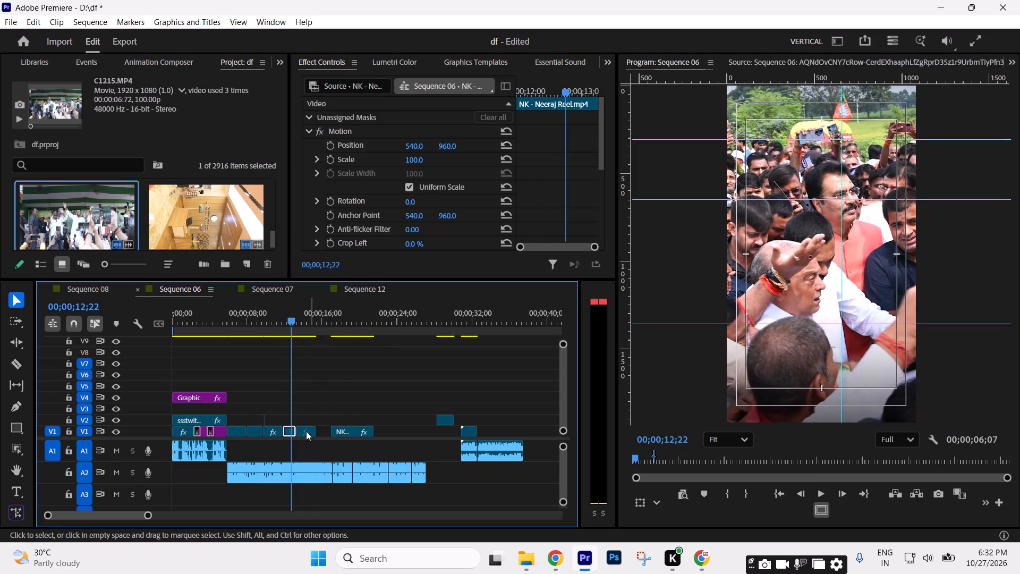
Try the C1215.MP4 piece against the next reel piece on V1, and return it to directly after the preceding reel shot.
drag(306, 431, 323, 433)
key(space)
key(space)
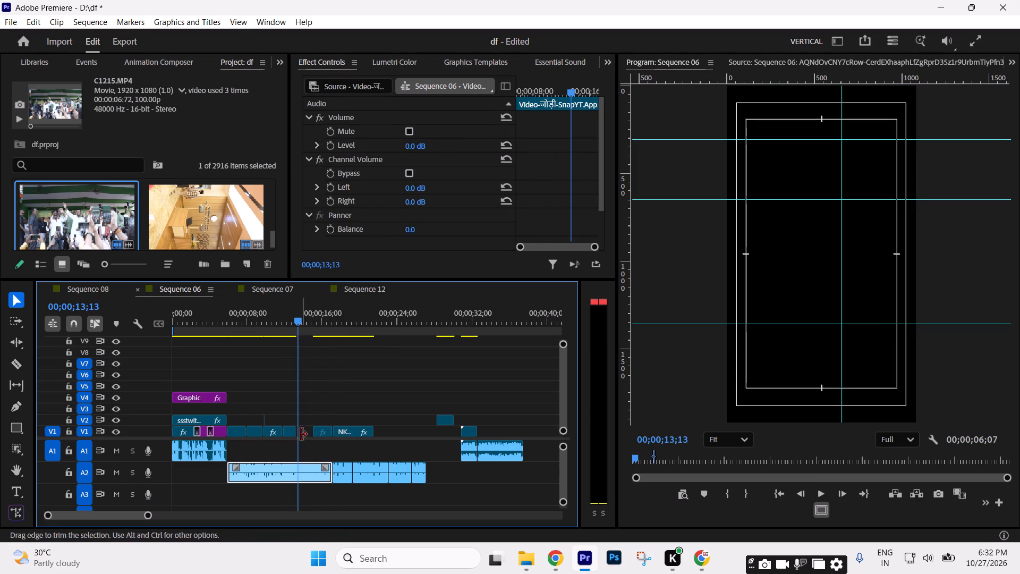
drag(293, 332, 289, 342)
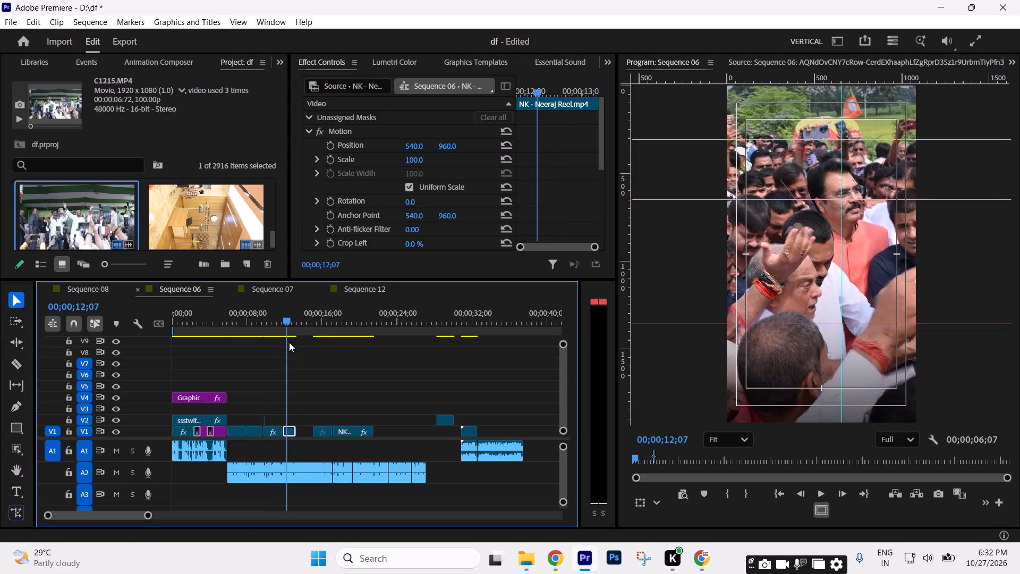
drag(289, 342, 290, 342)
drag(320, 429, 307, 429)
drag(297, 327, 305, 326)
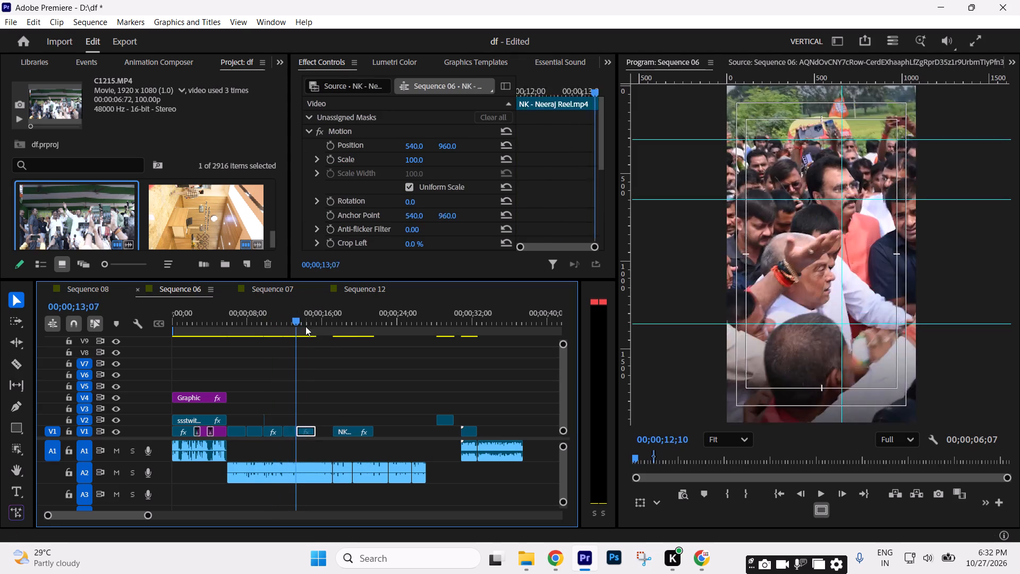
Preview the next NK - Neeraj Reel.mp4 piece on V1, move it directly against the end of the preceding C1215.MP4 shot, and check it.
drag(305, 326, 346, 336)
key(space)
key(space)
drag(353, 430, 352, 430)
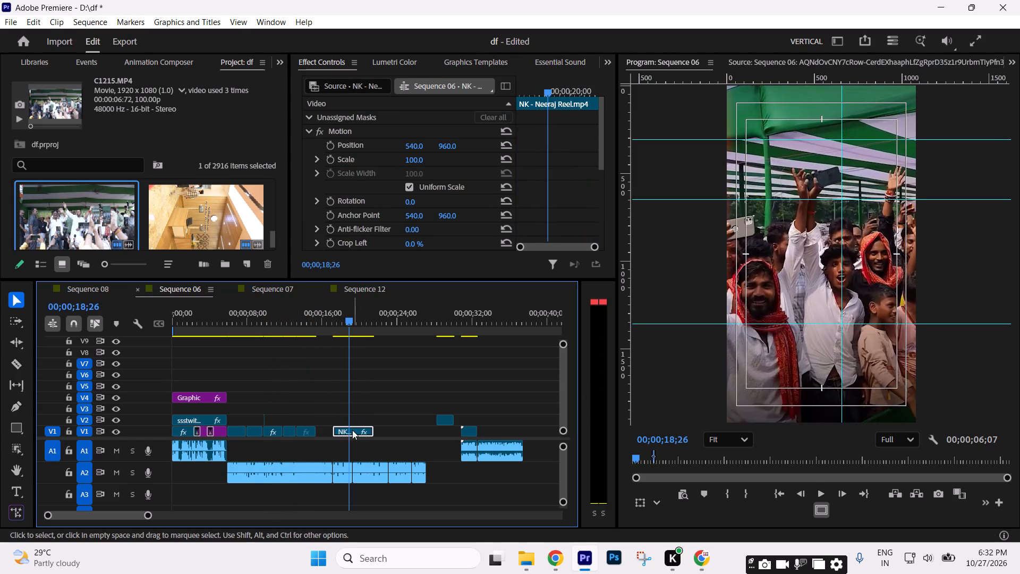
drag(352, 430, 342, 430)
drag(313, 327, 332, 326)
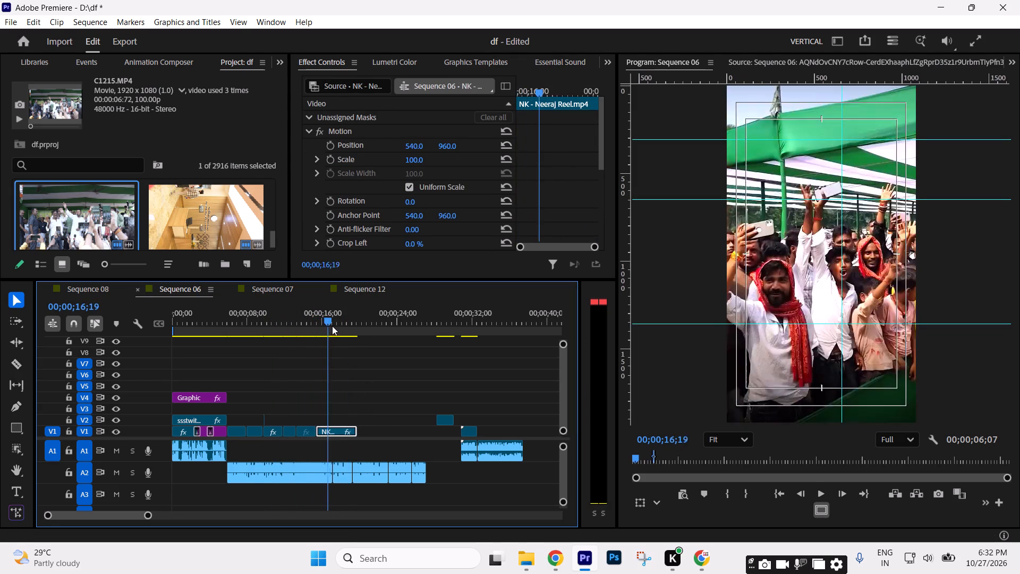
drag(332, 326, 356, 330)
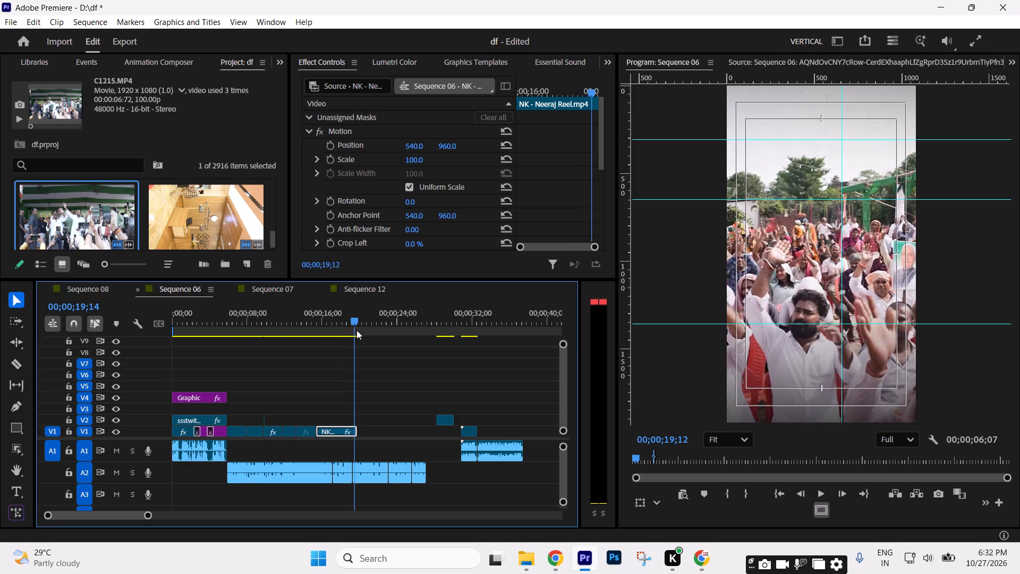
drag(356, 330, 363, 330)
key(Up)
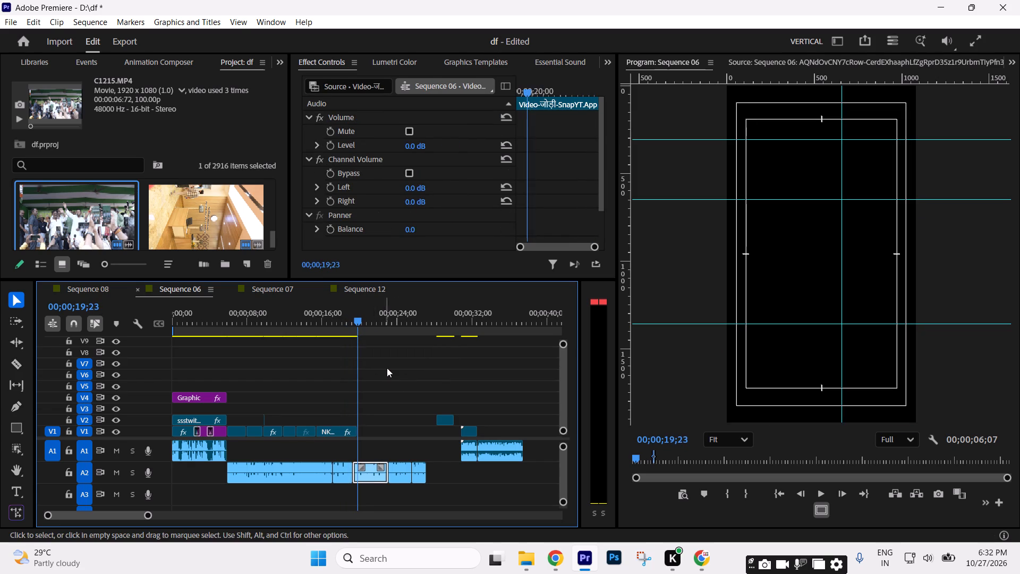
Move the C5951.MP4 clip from V2 to V1 directly after the reel piece, starting at 00;00;19;23, and play it.
click(395, 395)
text(--)
key(minus)
key(minus)
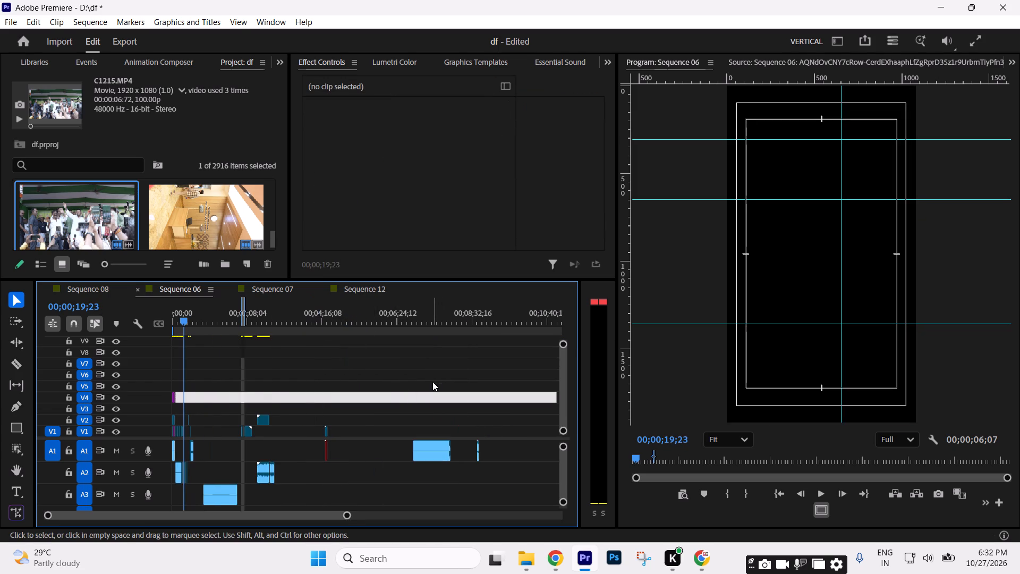
key(equal)
key(equal)
key(equal)
key(equal)
drag(462, 323, 473, 323)
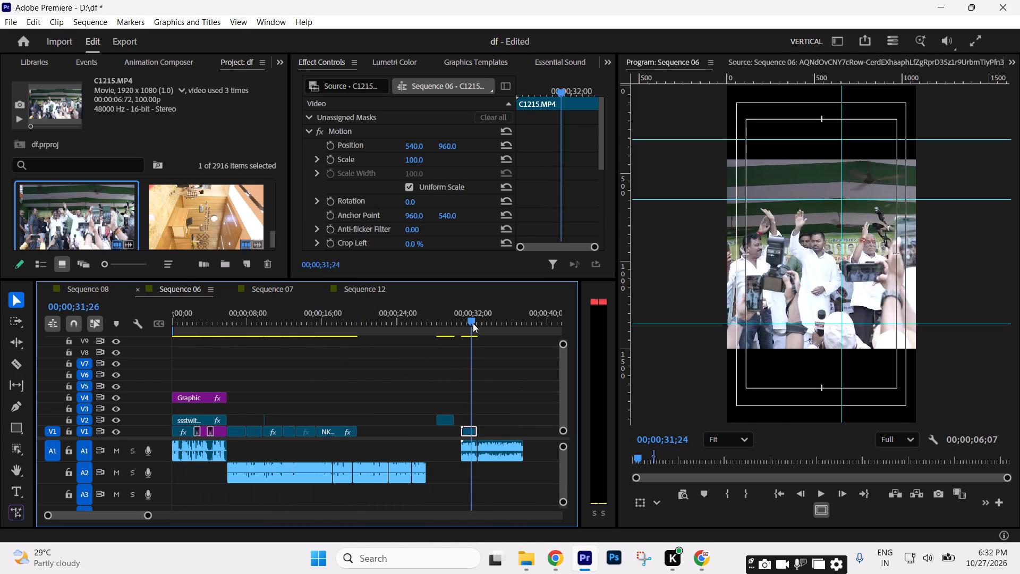
drag(473, 323, 445, 319)
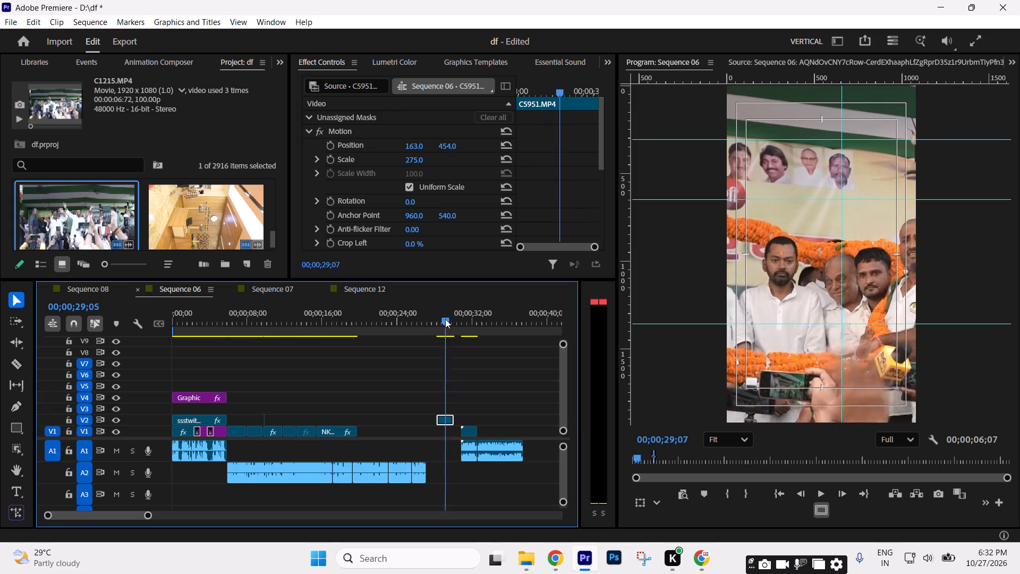
drag(445, 319, 449, 322)
drag(444, 420, 378, 431)
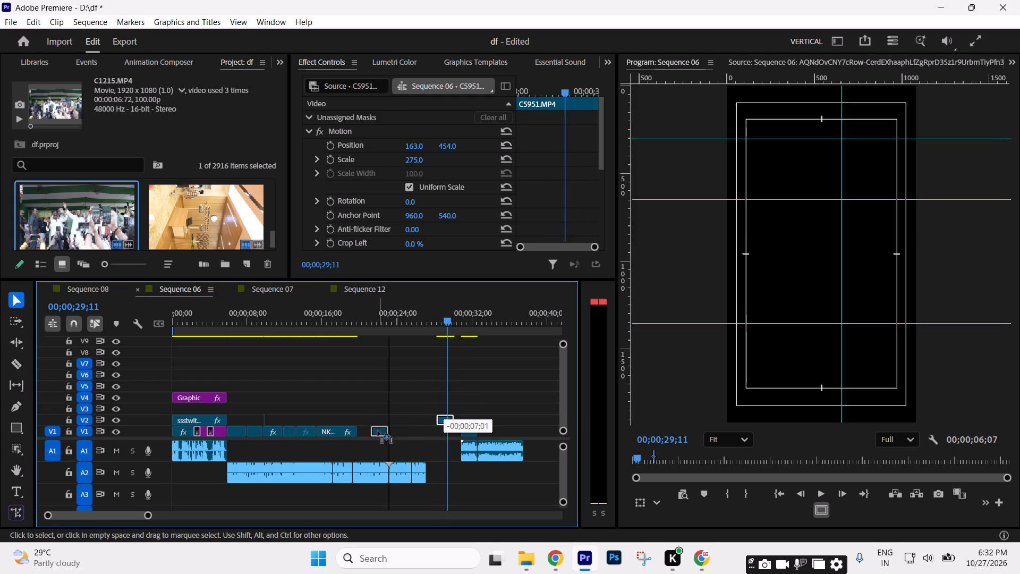
drag(378, 431, 367, 431)
drag(361, 328, 371, 330)
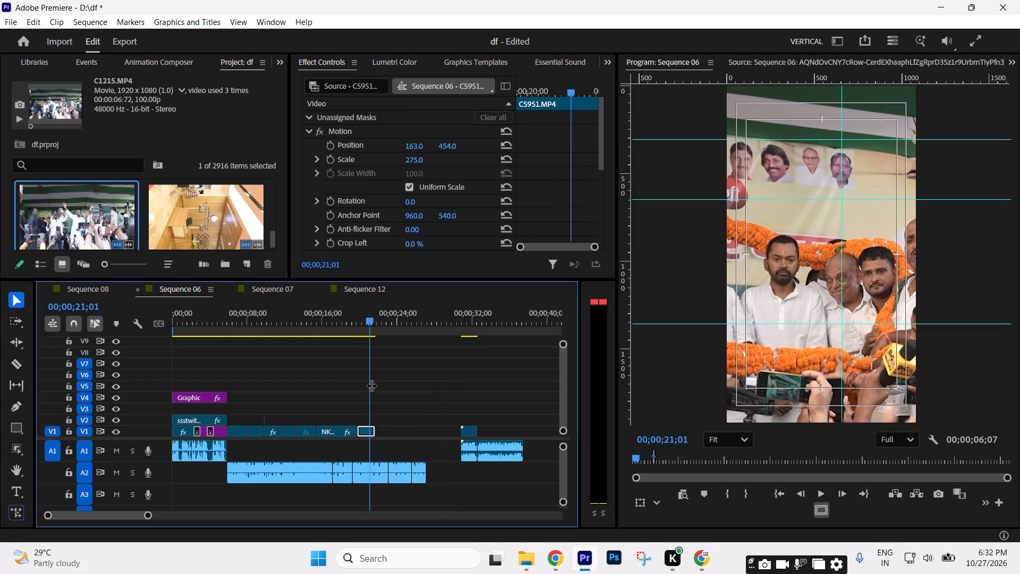
key(space)
click(413, 413)
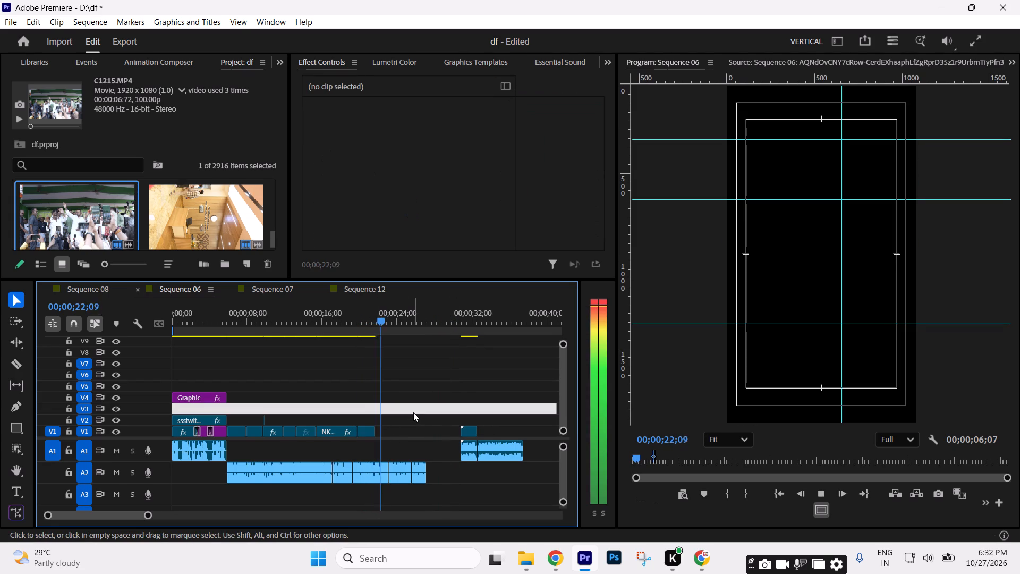
key(space)
Delete the last two audio pieces on A2, after about 00;00;23;03, and replay the C5951.MP4 shot.
drag(426, 448, 406, 472)
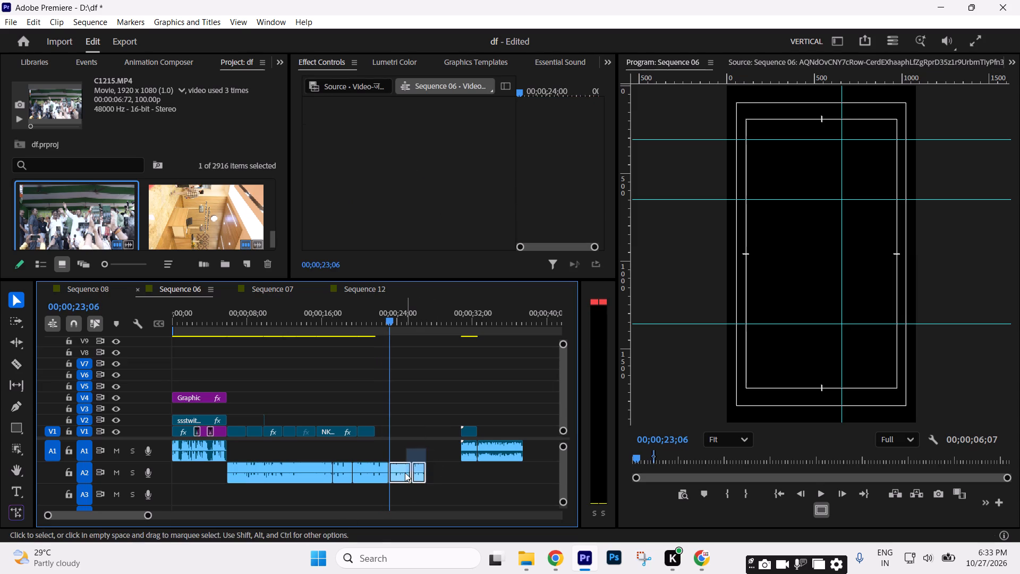
key(Delete)
key(Up)
key(equal)
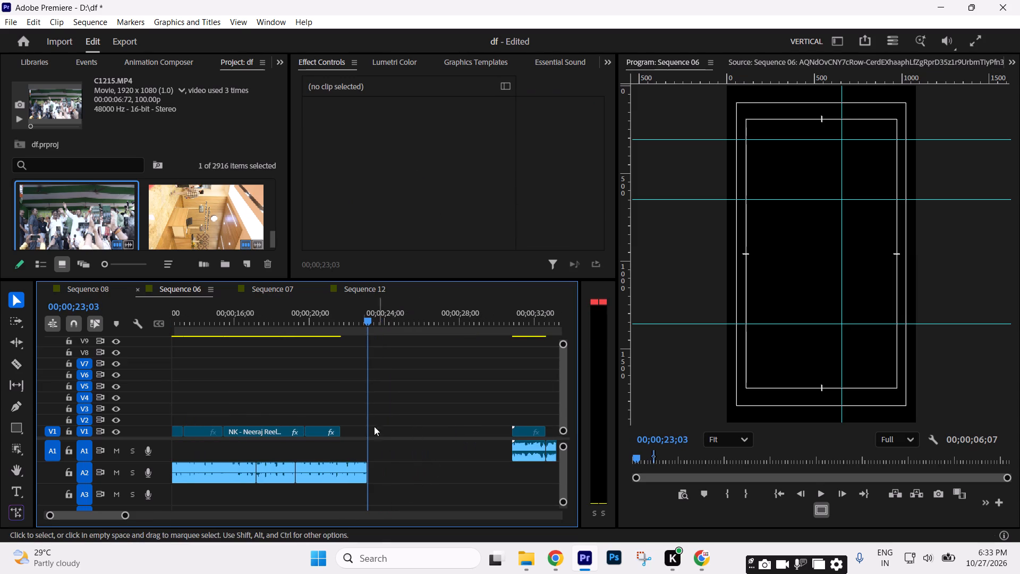
click(318, 316)
key(space)
key(space)
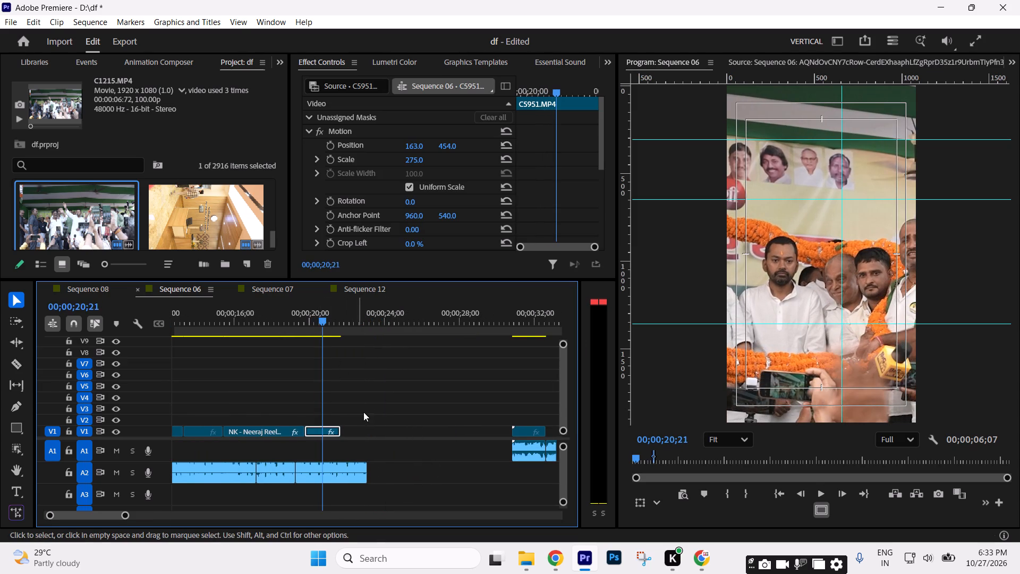
click(368, 406)
text(--)
key(minus)
key(minus)
click(325, 322)
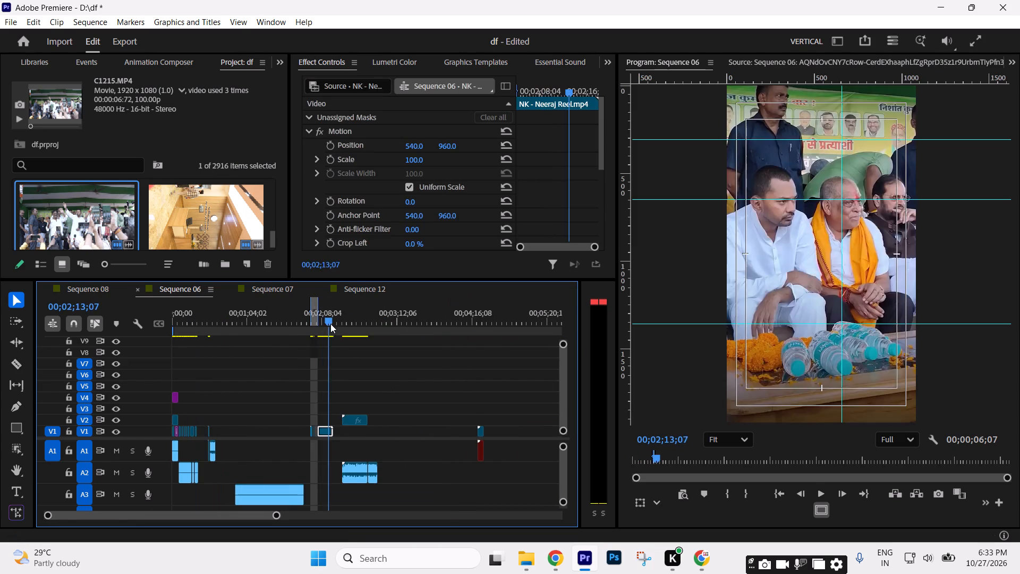
text(==)
key(equal)
key(equal)
drag(358, 315, 341, 319)
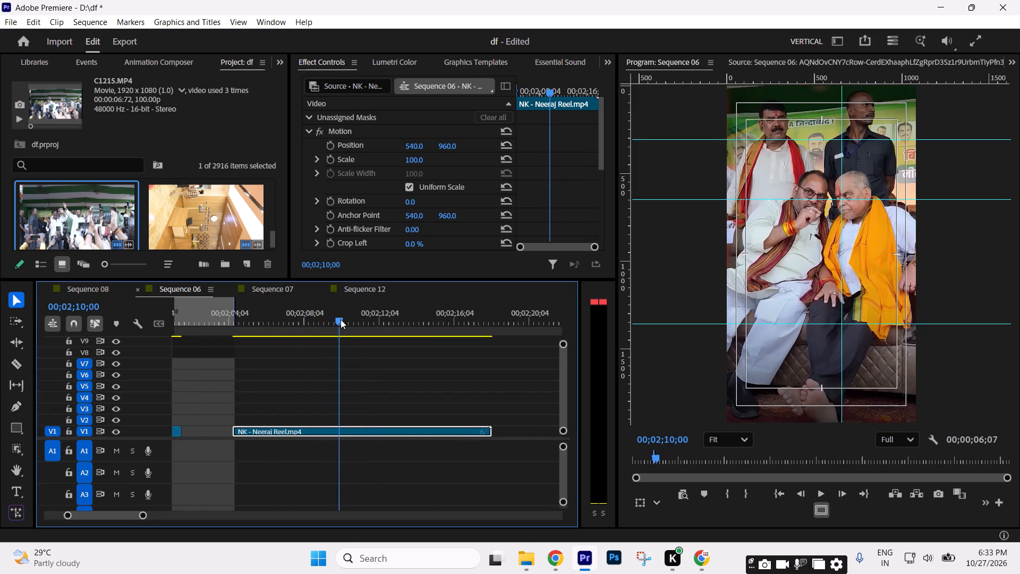
drag(341, 319, 379, 323)
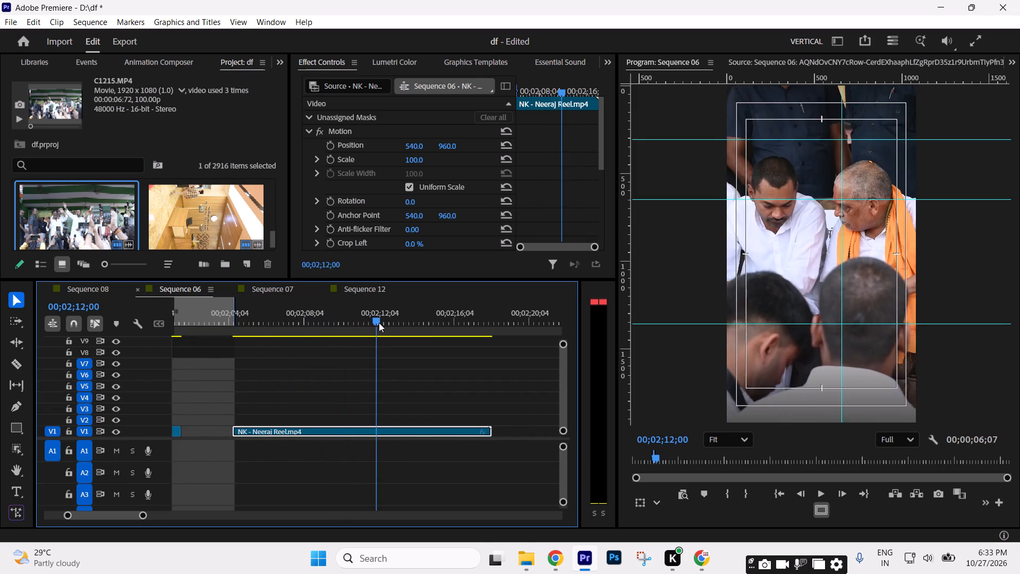
drag(379, 323, 365, 321)
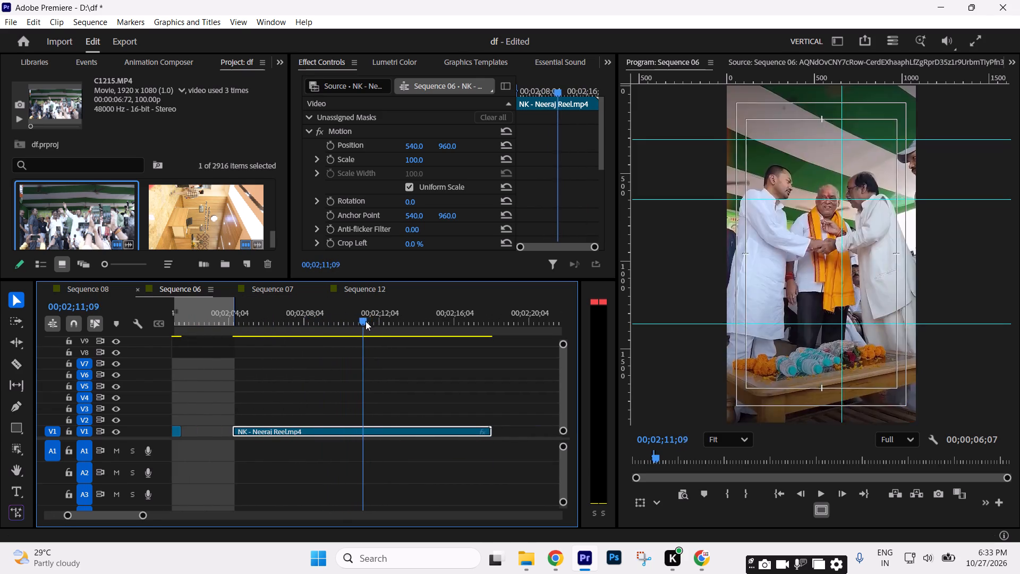
drag(365, 321, 375, 320)
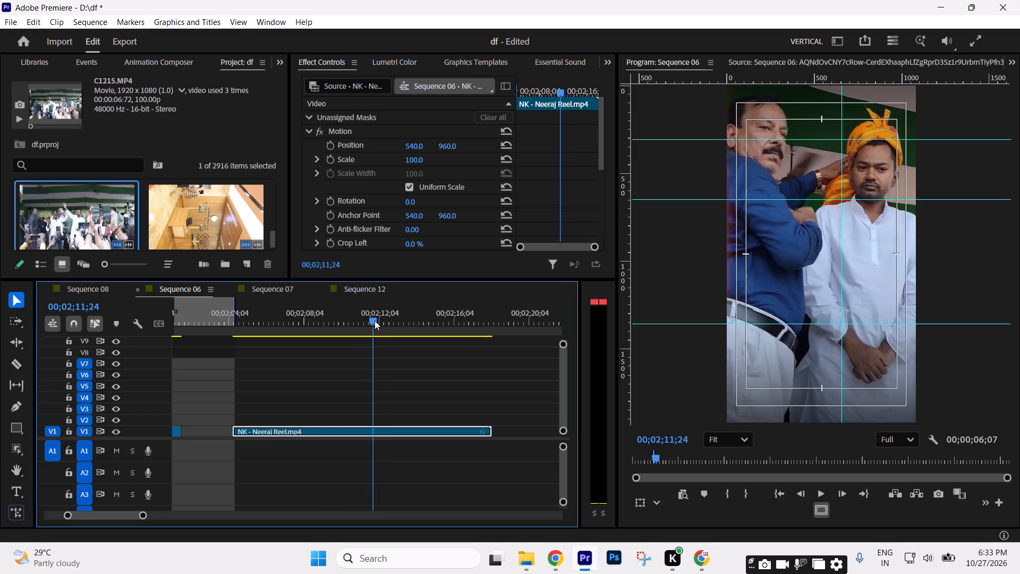
drag(375, 320, 392, 322)
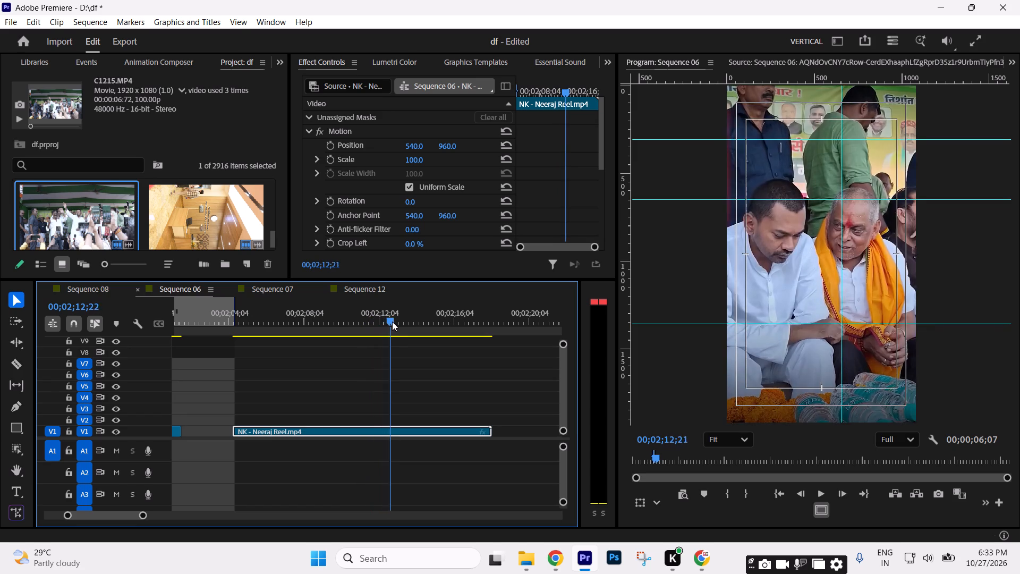
drag(392, 322, 416, 324)
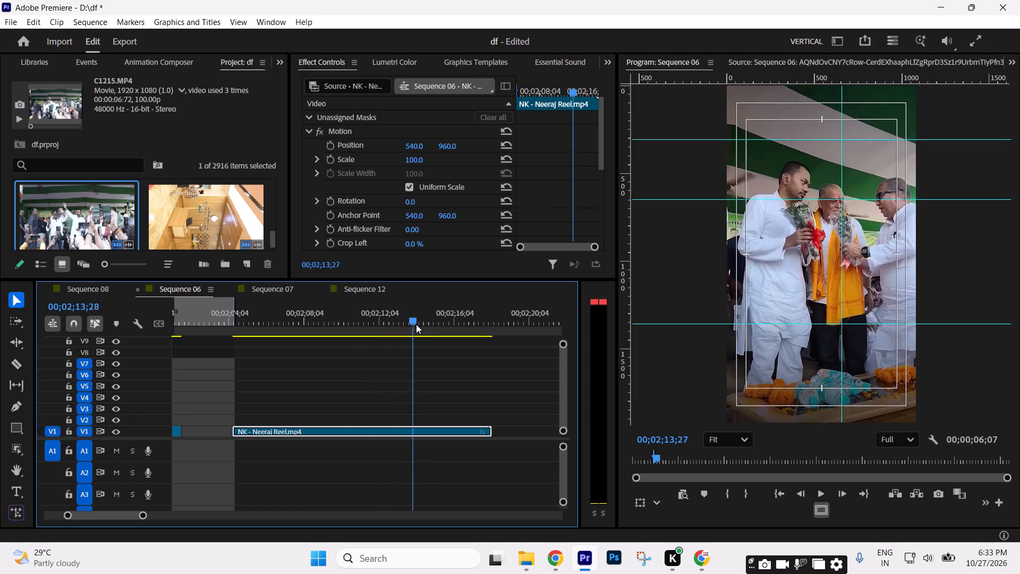
drag(416, 324, 410, 324)
key(c)
click(411, 432)
key(v)
Play the bouquet shot and split the reel clip again at its end, at 00;02;13;27.
click(439, 397)
key(space)
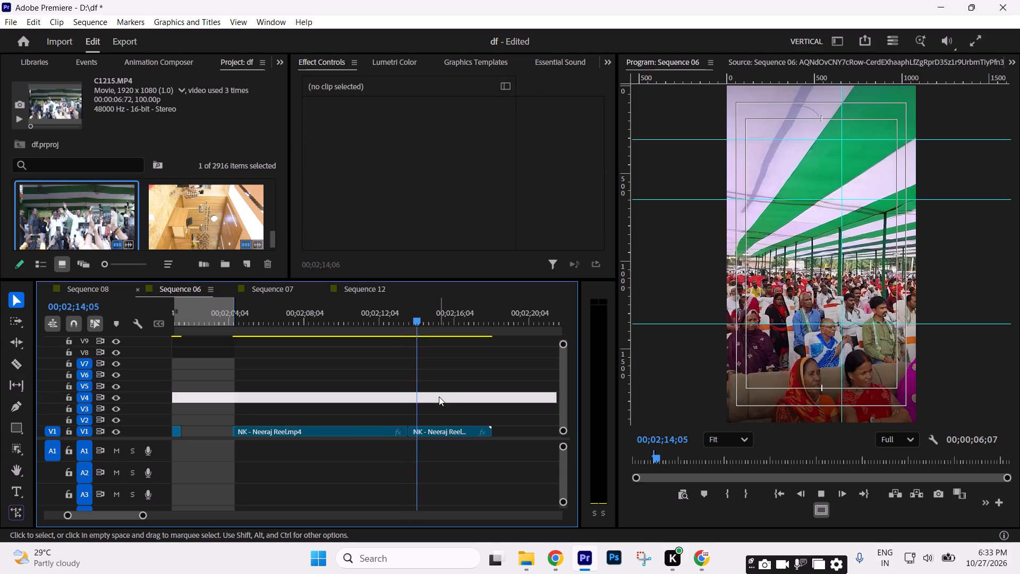
key(space)
drag(415, 323, 409, 322)
key(c)
click(414, 431)
key(v)
key(v)
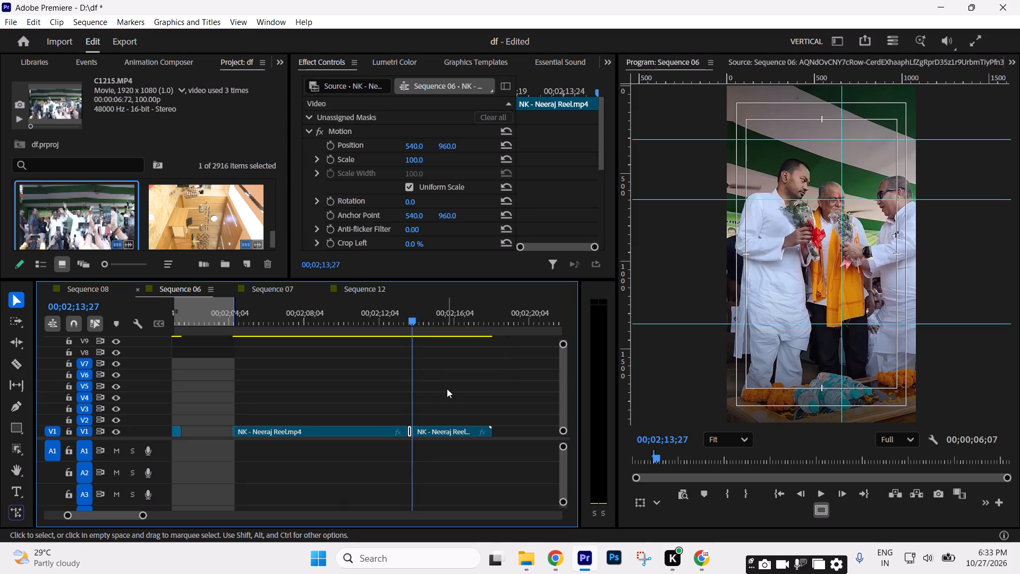
Cut the short bouquet piece from the reel clip and paste it on V1 directly after the C5951.MP4 clip.
key(ctrl+x)
click(447, 389)
key(minus)
key(minus)
key(minus)
key(minus)
key(minus)
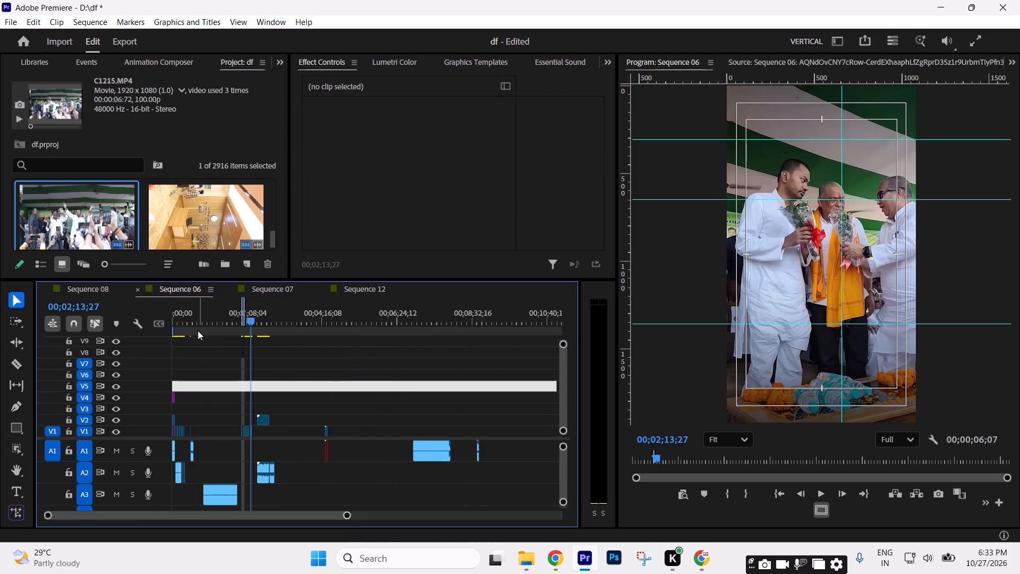
drag(194, 328, 188, 330)
key(equal)
text(===)
click(373, 324)
key(Up)
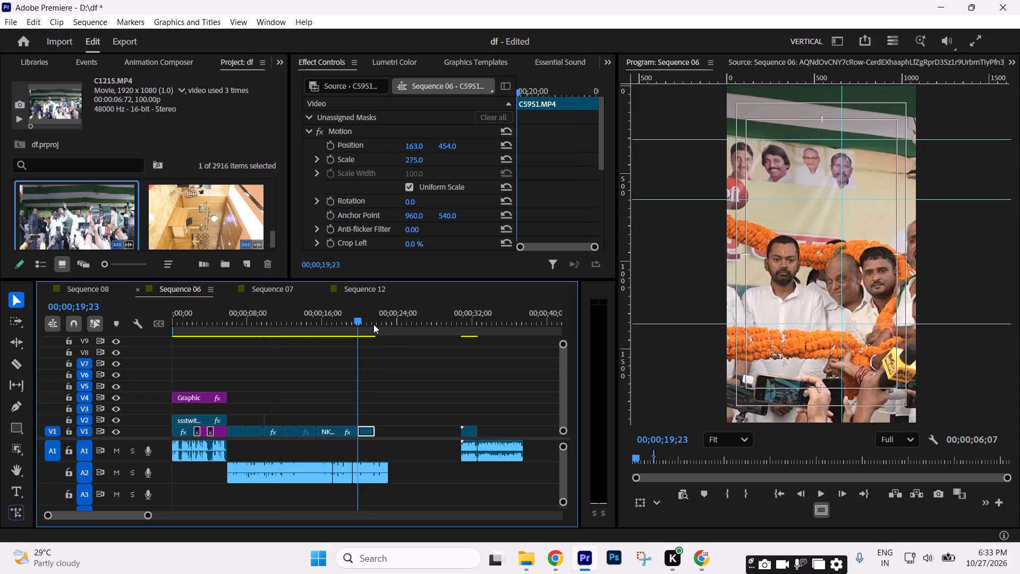
key(Down)
key(ctrl+v)
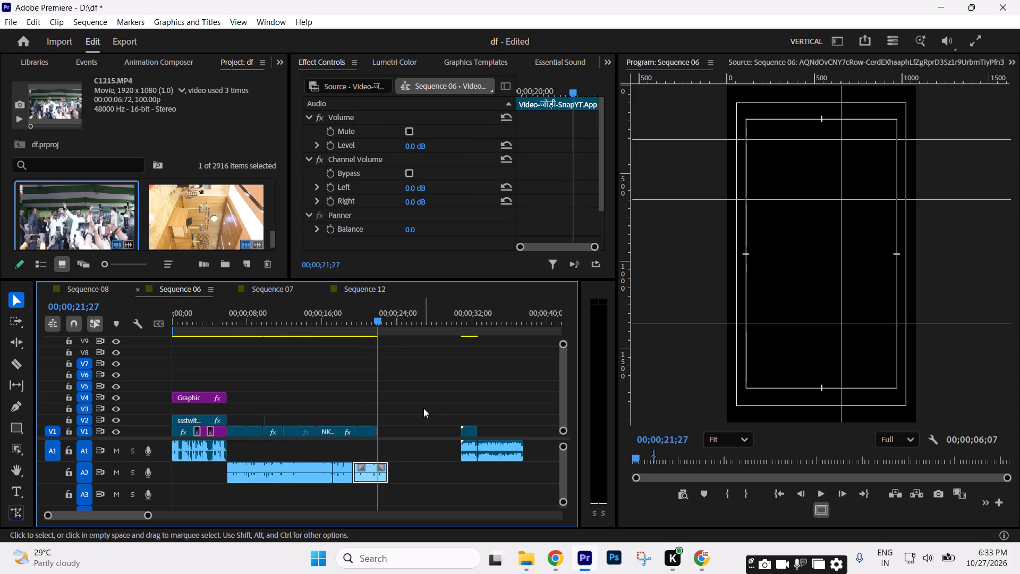
Set the speed of the pasted bouquet piece on V1 to 40%.
key(equal)
key(equal)
key(equal)
key(equal)
click(359, 430)
key(ctrl+r)
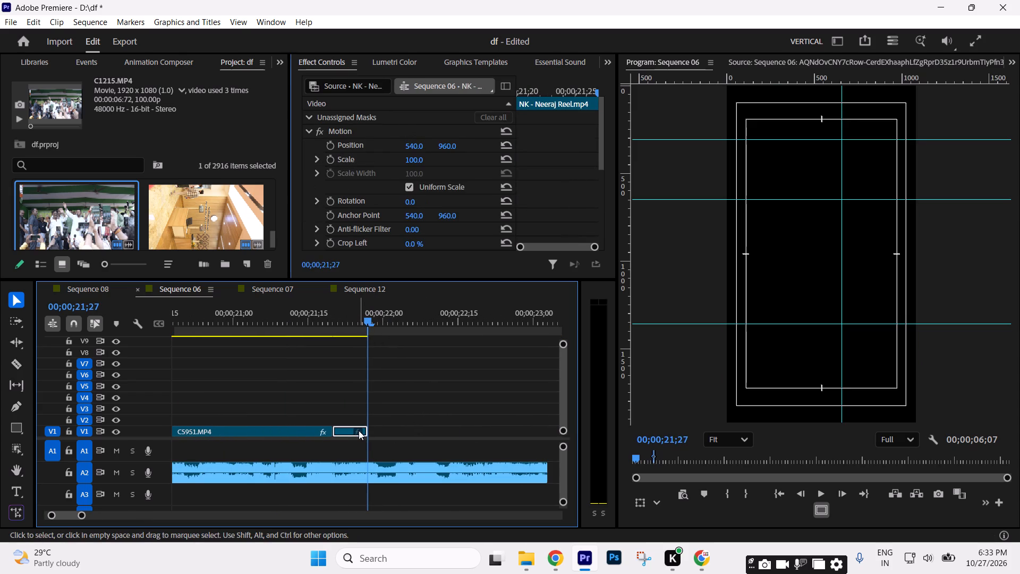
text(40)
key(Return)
drag(404, 405, 361, 437)
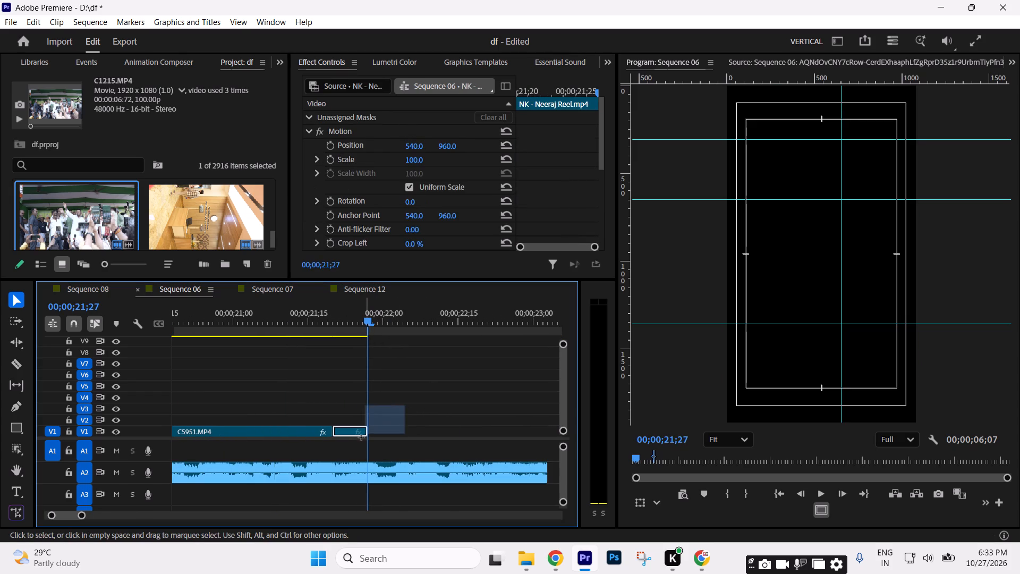
Set the speed of the short bouquet piece after C5951.MP4 on V1 to 40%.
drag(361, 437, 358, 439)
key(ctrl+r)
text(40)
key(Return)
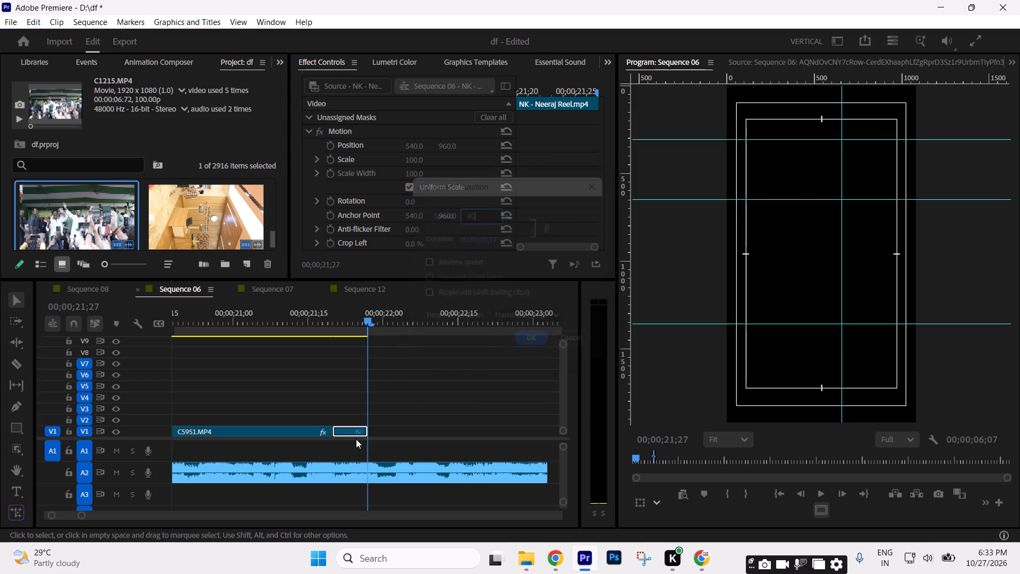
Play past the end of the bouquet piece and scan the reel clip's shots between about 00;02;06;22 and 00;02;11;16.
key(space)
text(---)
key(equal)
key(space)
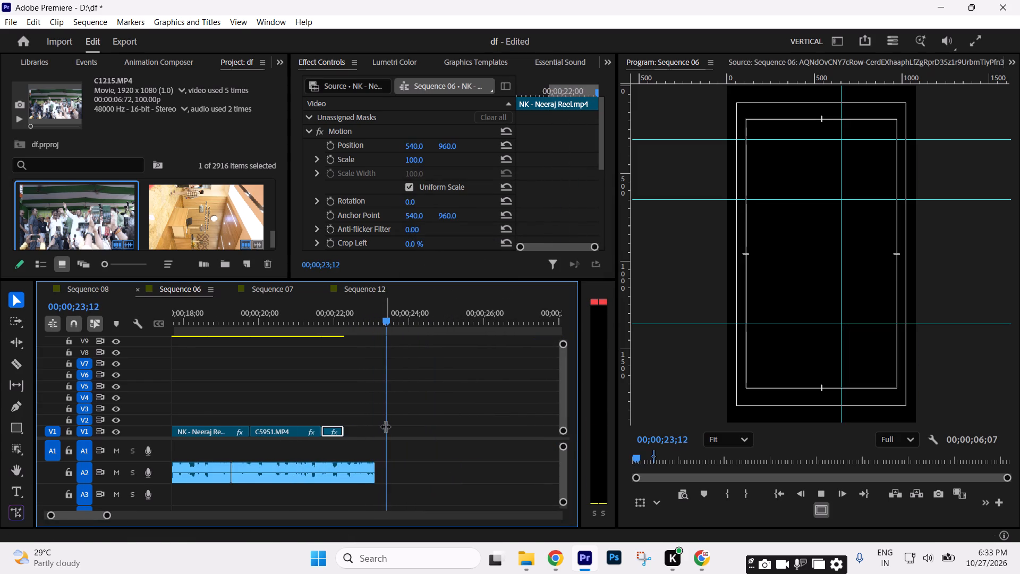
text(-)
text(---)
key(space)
drag(457, 324, 470, 326)
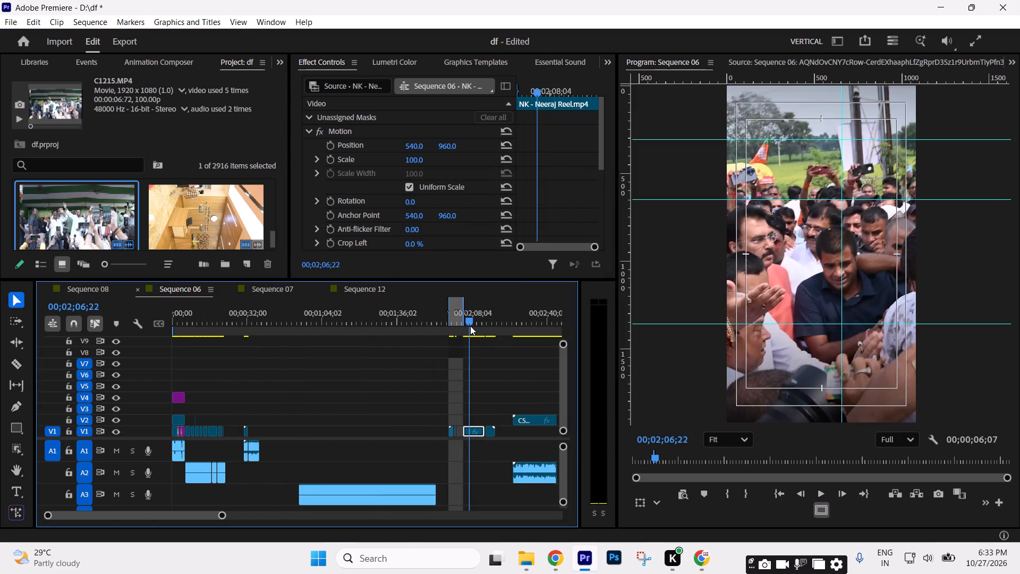
drag(470, 326, 480, 326)
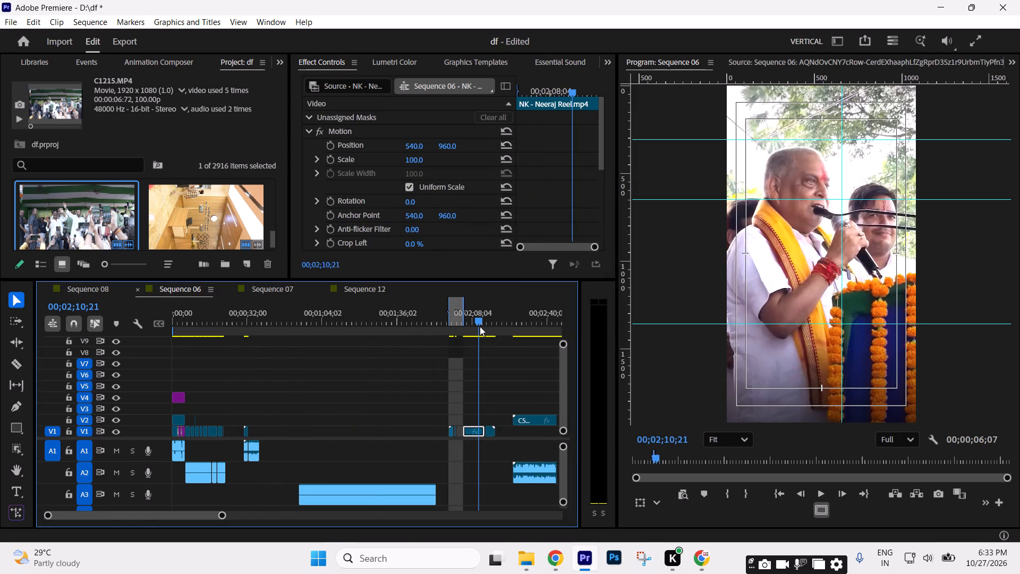
drag(480, 326, 482, 327)
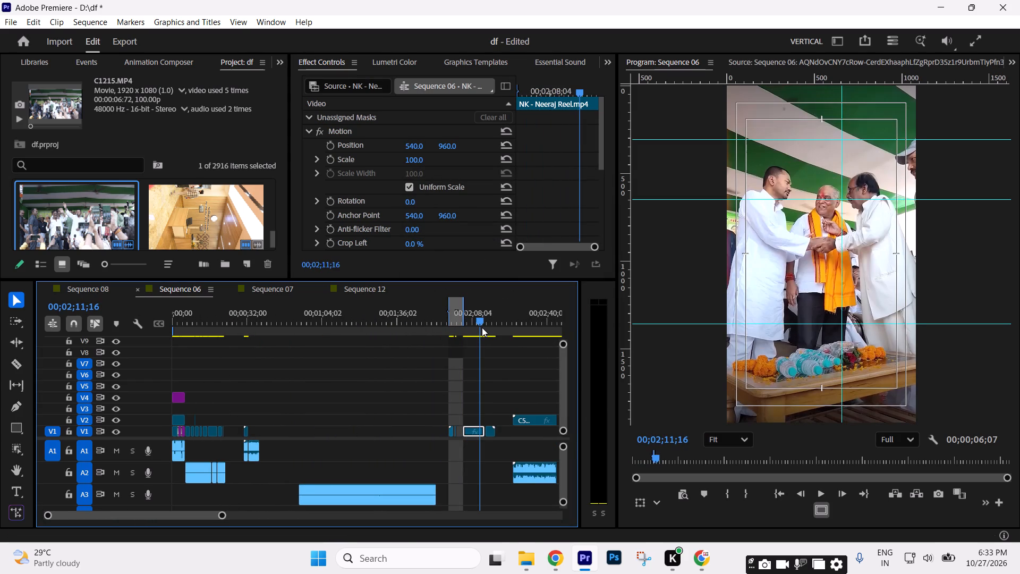
Move the playhead back to the end of the main edit on V1, at about 00;00;22;11.
drag(482, 327, 226, 346)
drag(224, 512, 137, 515)
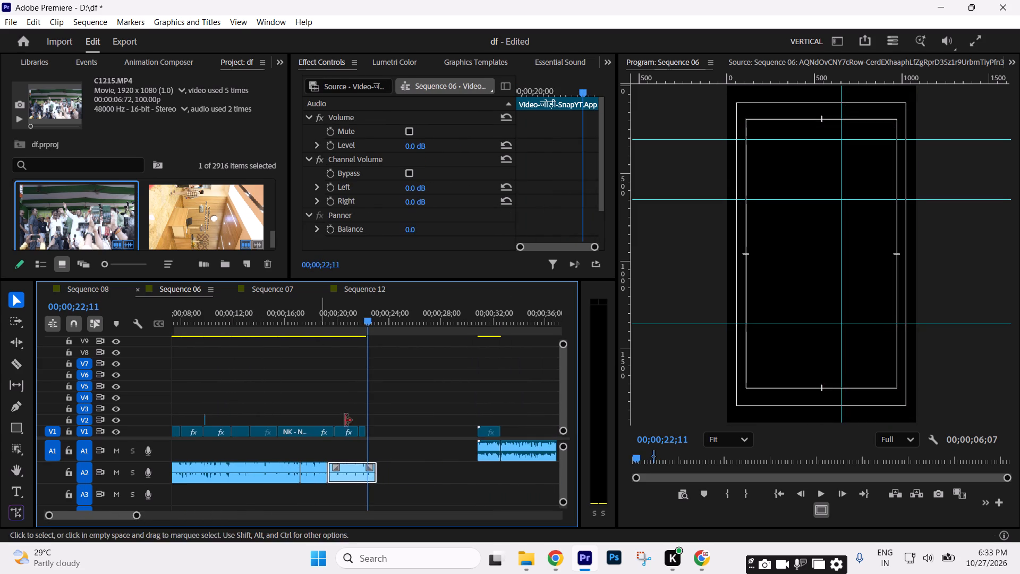
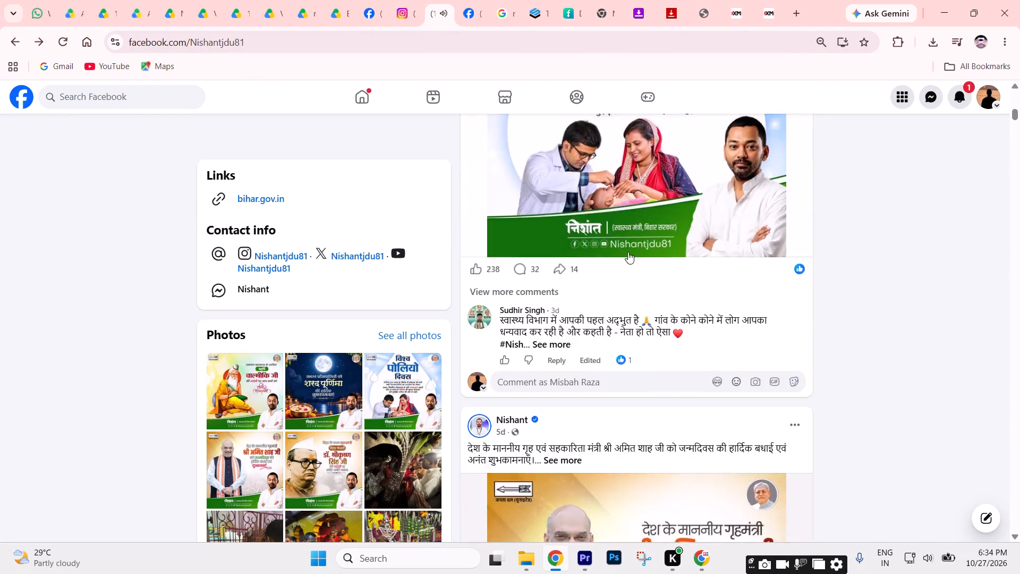
Find the reel of the speech at the garlanded green podium on Nishant's Facebook page and copy its share link.
scroll(628, 252, up, 20)
scroll(628, 252, up, 3)
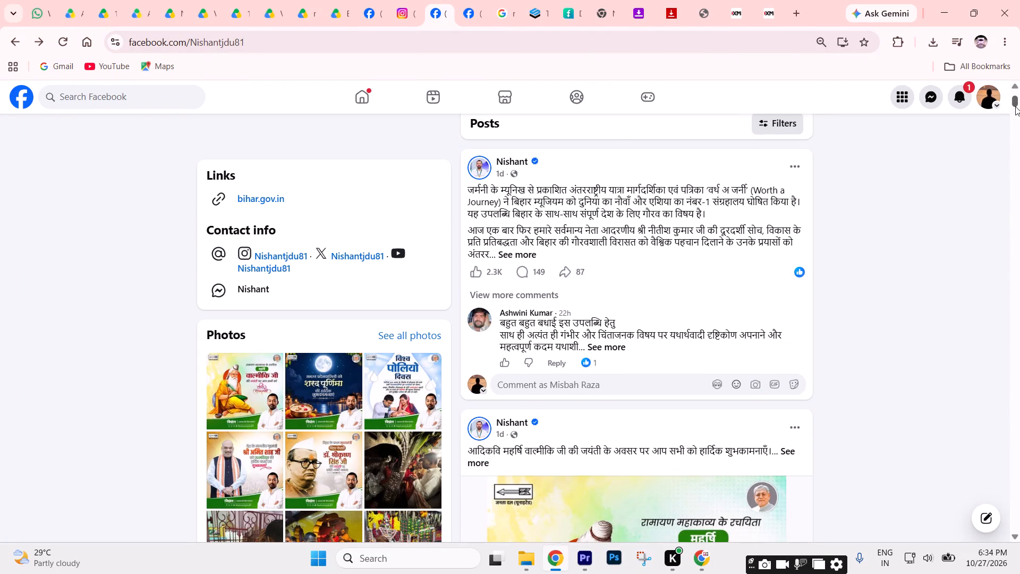
drag(1015, 106, 1019, 65)
click(276, 519)
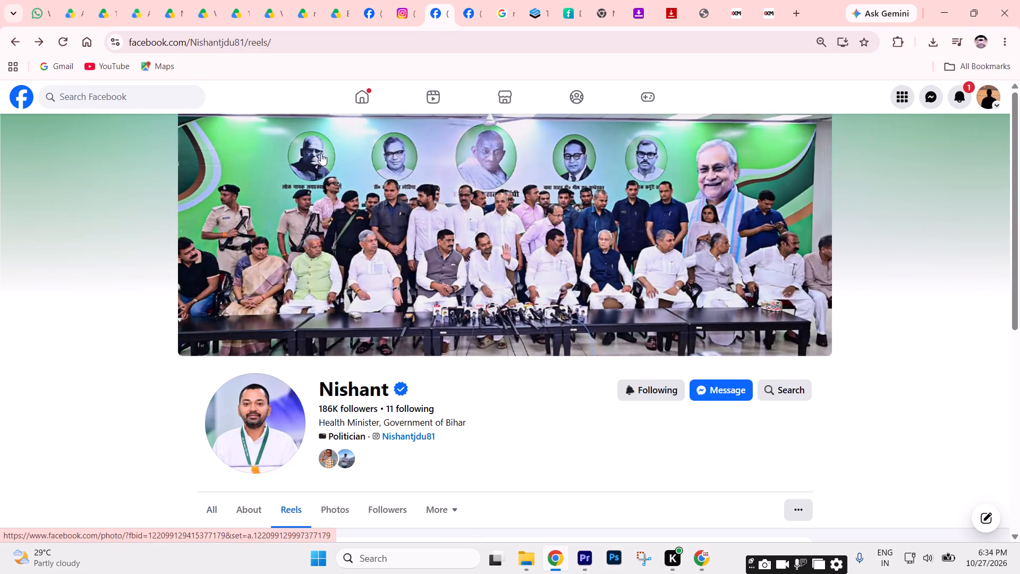
scroll(326, 160, down, 5)
scroll(504, 227, down, 4)
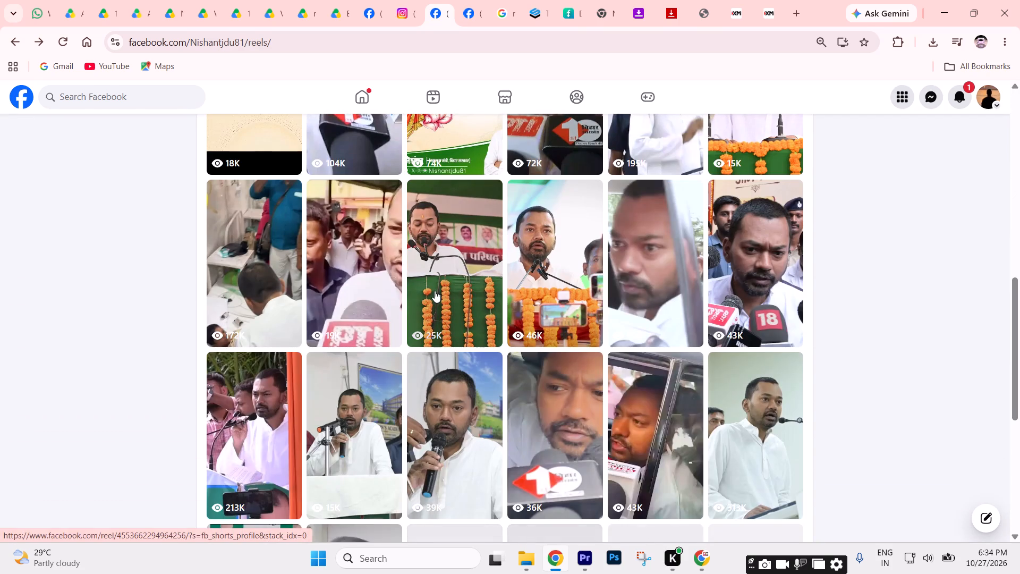
click(435, 291)
click(570, 303)
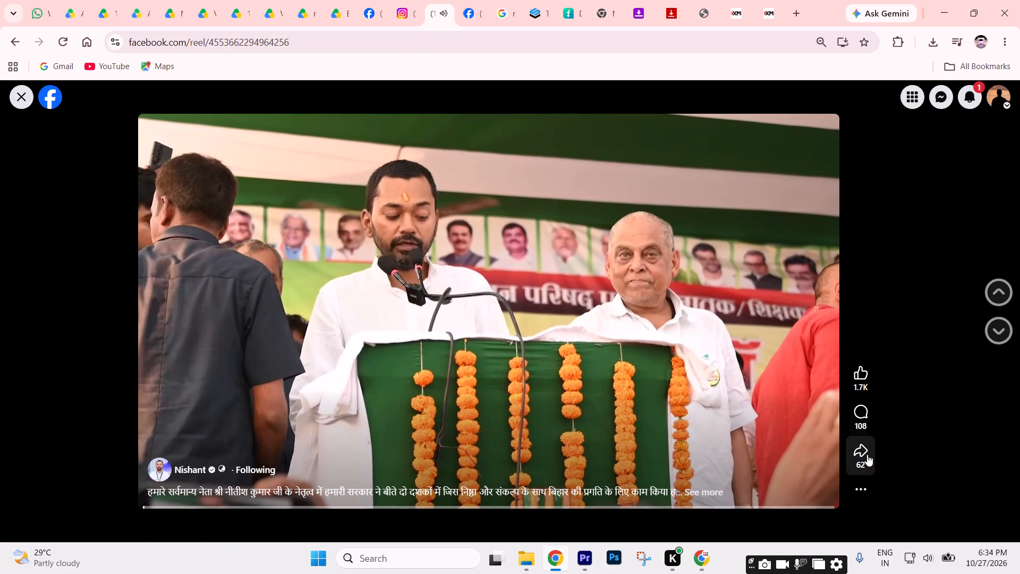
click(867, 454)
click(548, 448)
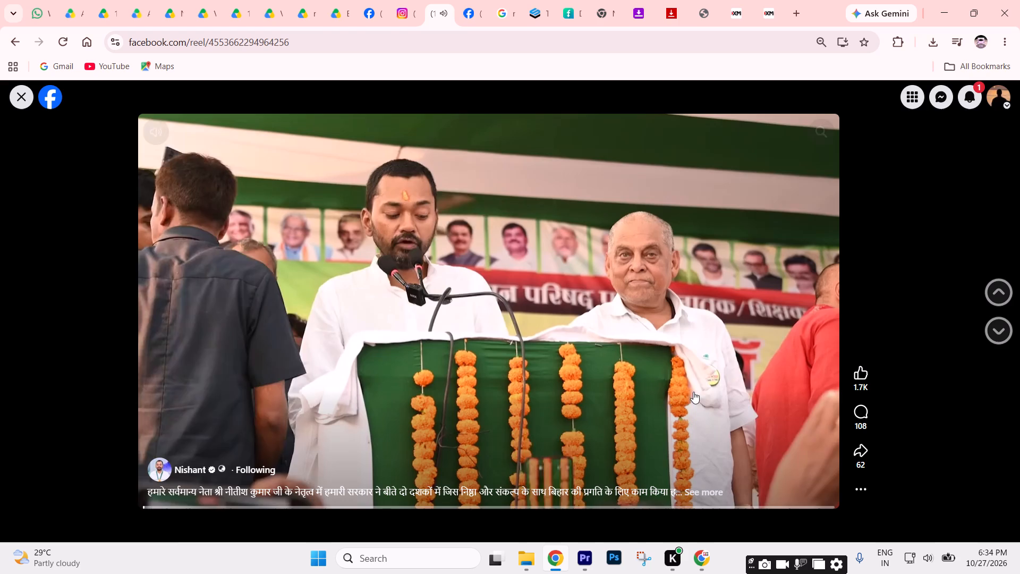
click(723, 378)
Search Google for "fb link download" in a new tab and open the FDOWN.net Facebook video downloader.
click(800, 12)
click(417, 264)
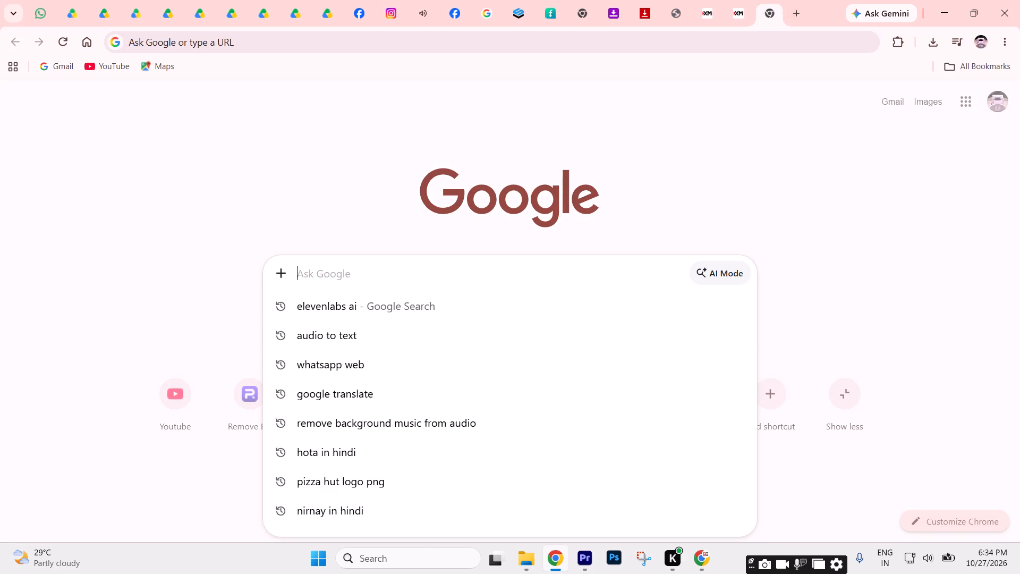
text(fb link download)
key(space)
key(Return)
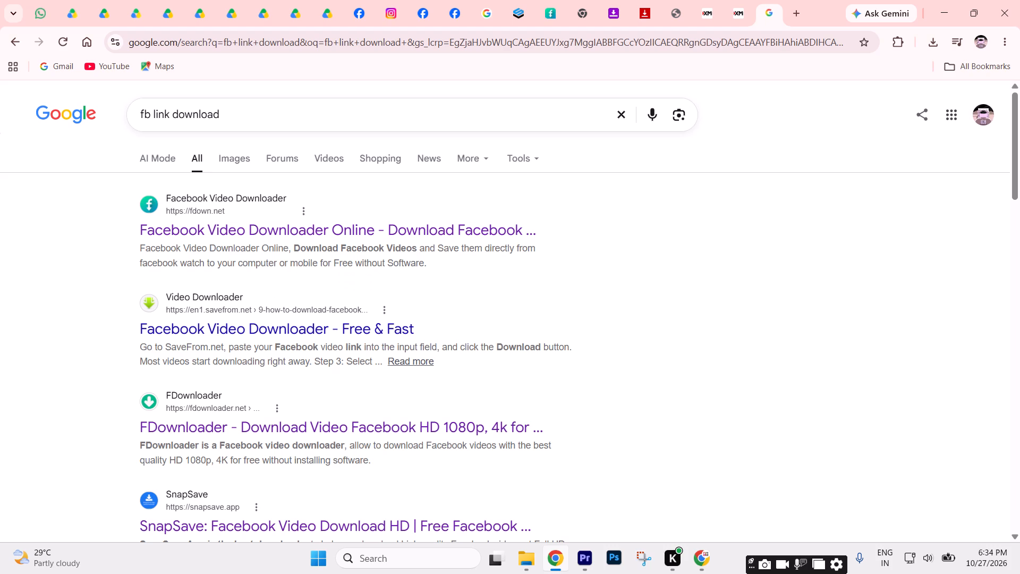
click(360, 226)
Submit the copied reel link on FDOWN.net and download the video in HD quality.
click(406, 274)
key(ctrl+v)
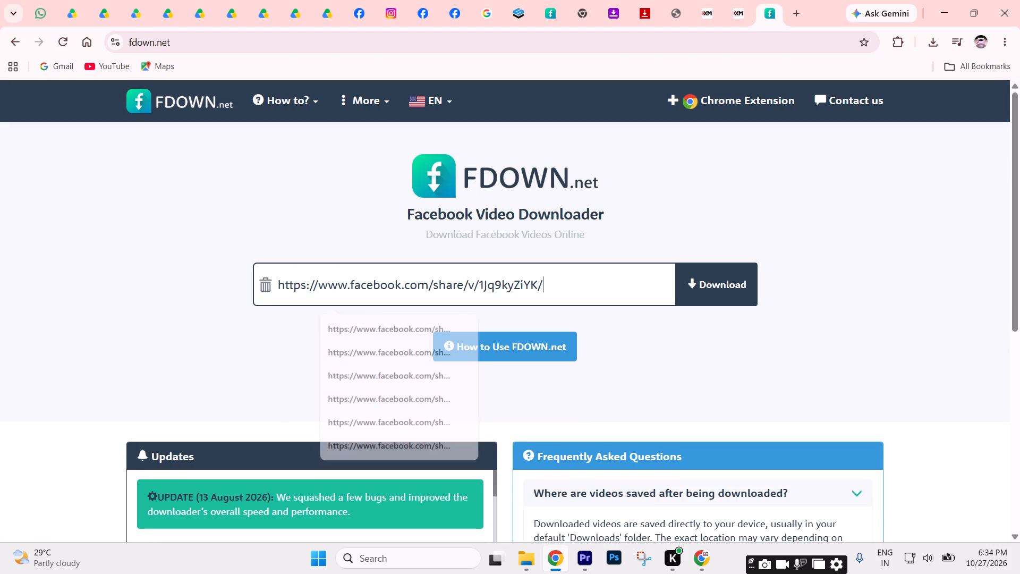
click(744, 284)
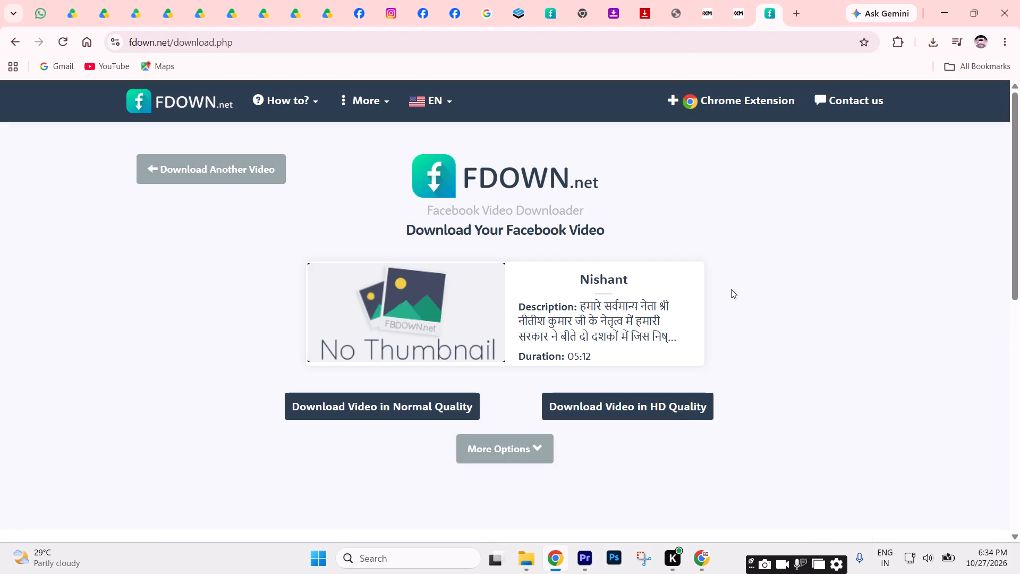
click(655, 417)
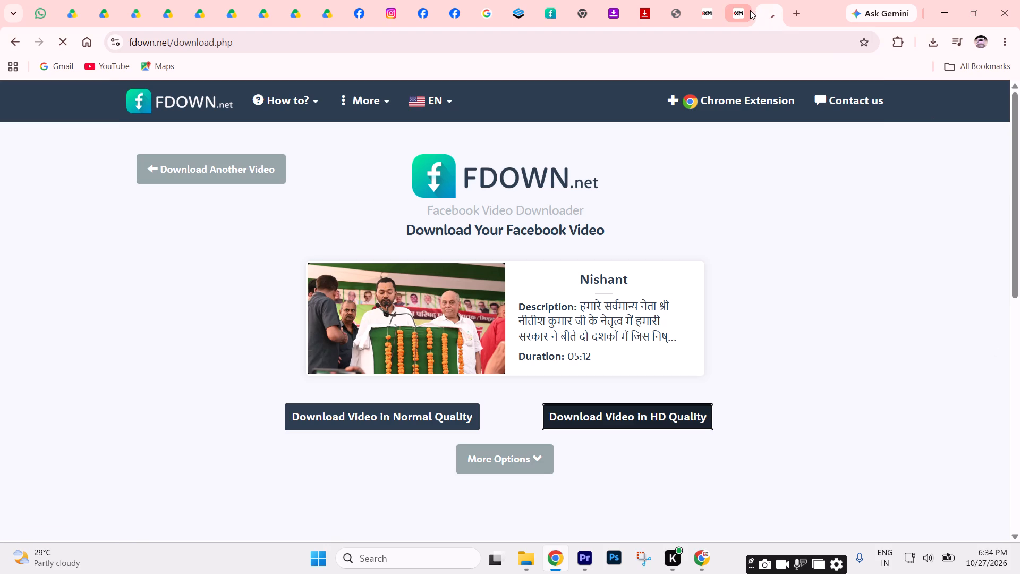
Locate the downloaded speech video in its folder and place it in Premiere's Sequence 06 on V3 at about 00;00;28;00.
click(931, 45)
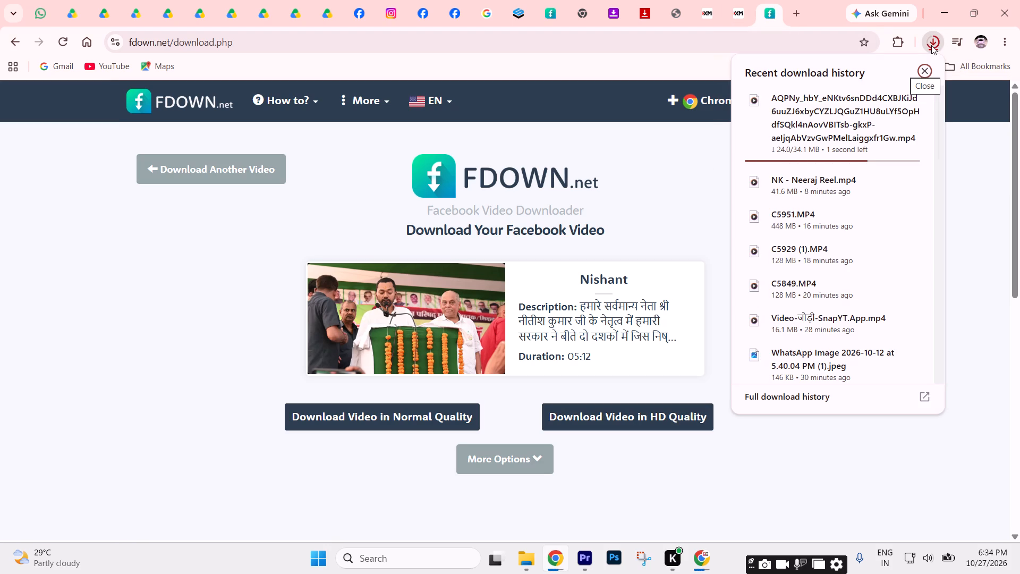
click(888, 96)
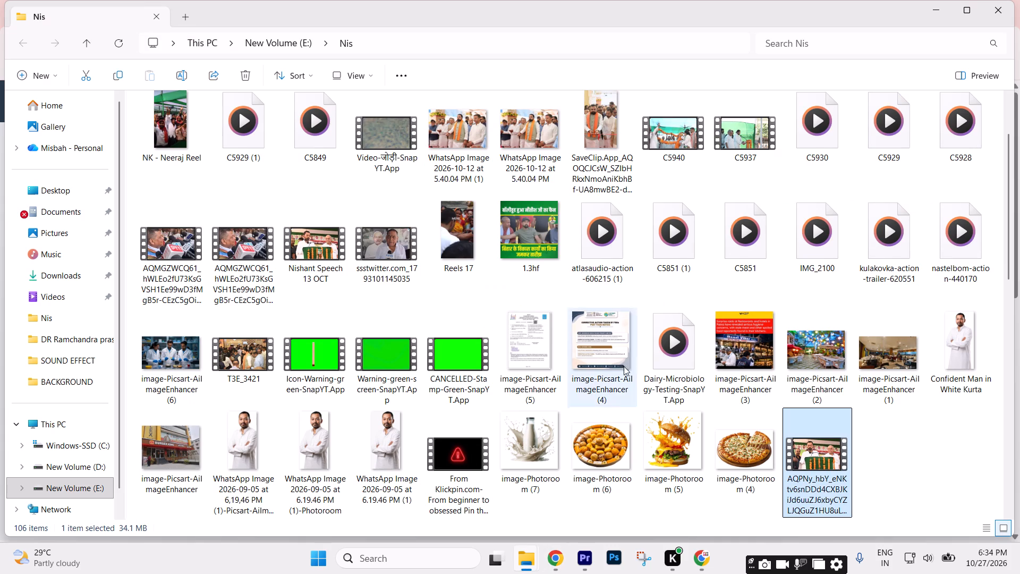
drag(825, 455, 513, 480)
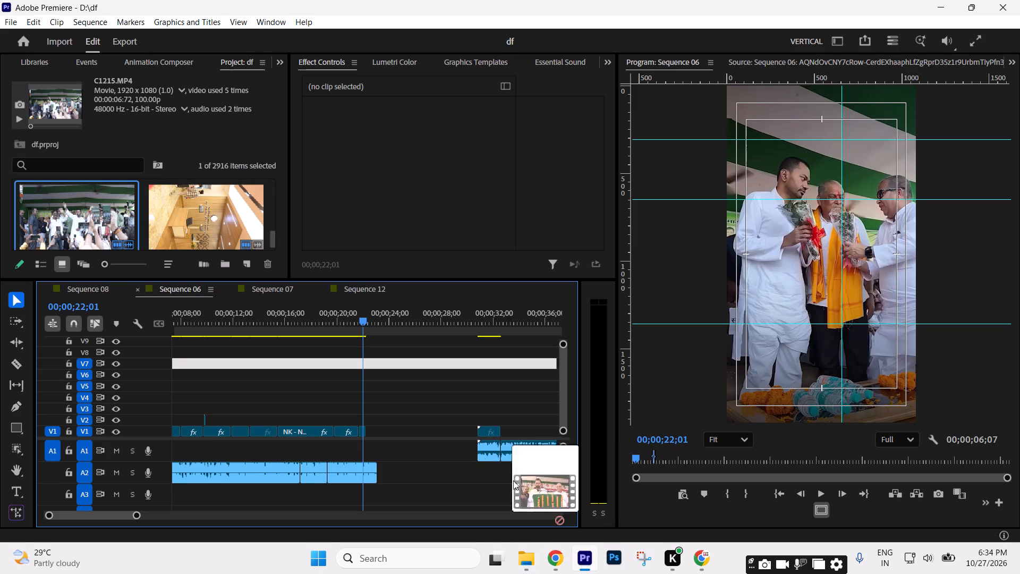
drag(513, 480, 440, 413)
Unlink the audio from the new speech clip on V3.
click(473, 412)
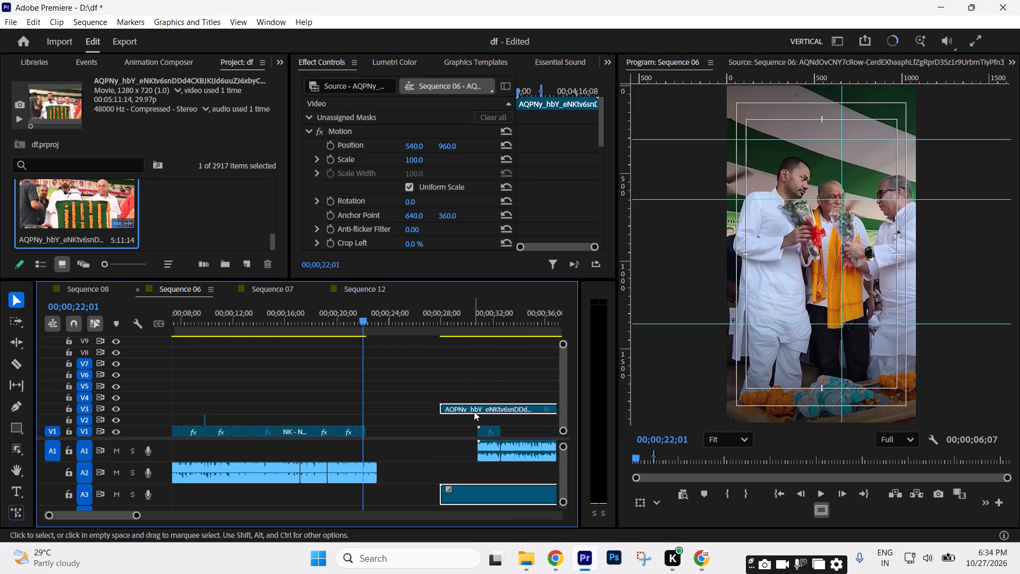
key(ctrl+l)
Delete the speech clip's audio on A3 and the leftover pieces beneath the clip on V1, V2, A1 and A2.
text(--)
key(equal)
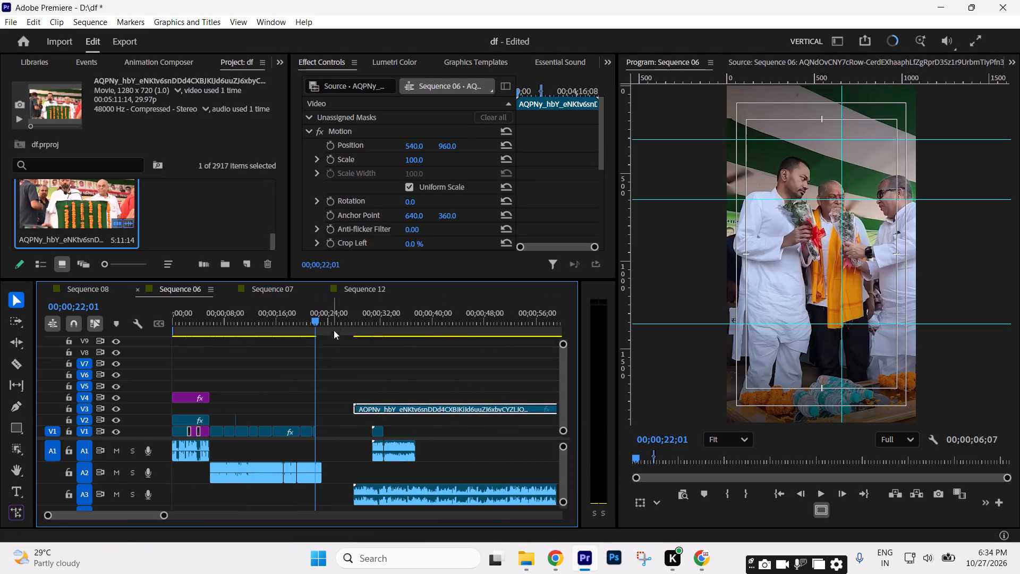
drag(348, 319, 508, 325)
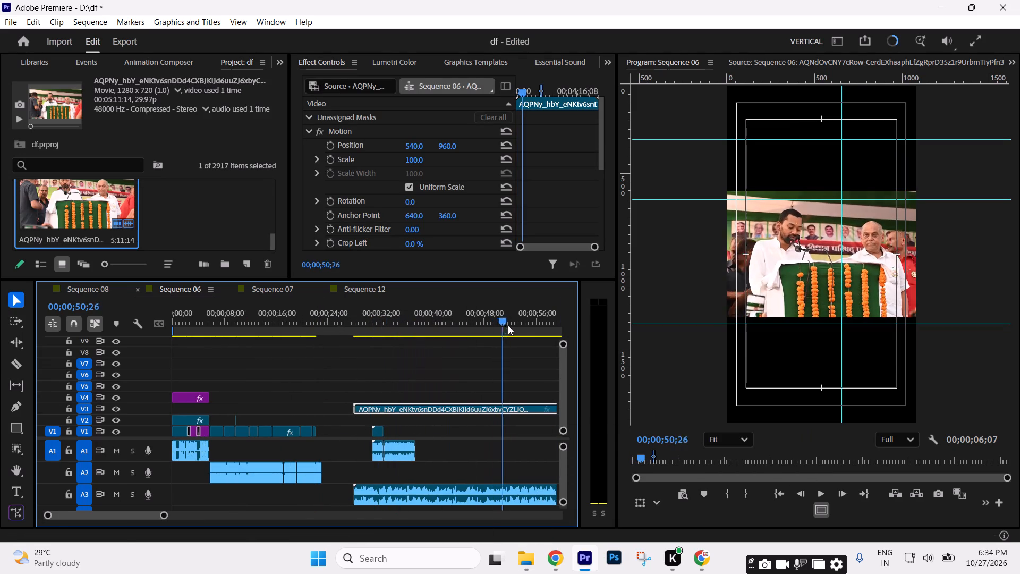
drag(508, 325, 511, 325)
drag(166, 516, 267, 513)
drag(433, 433, 429, 442)
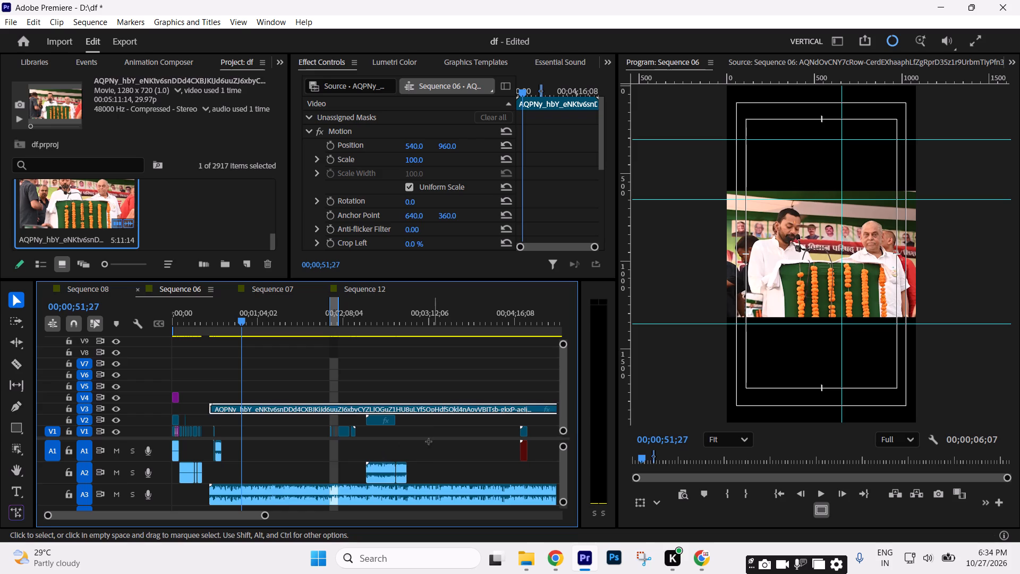
drag(429, 442, 290, 503)
key(Delete)
drag(381, 483, 232, 418)
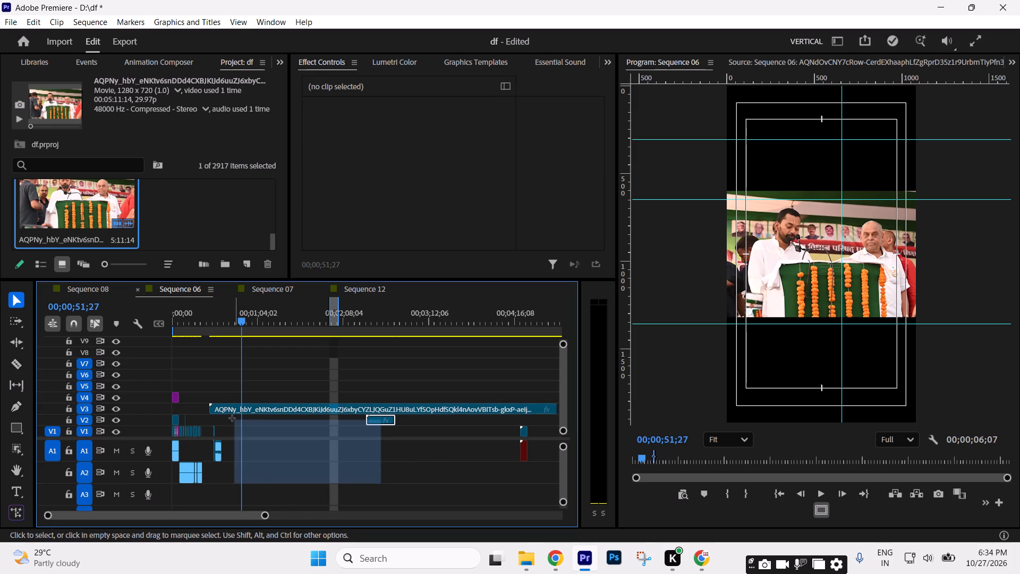
drag(232, 418, 210, 419)
key(Delete)
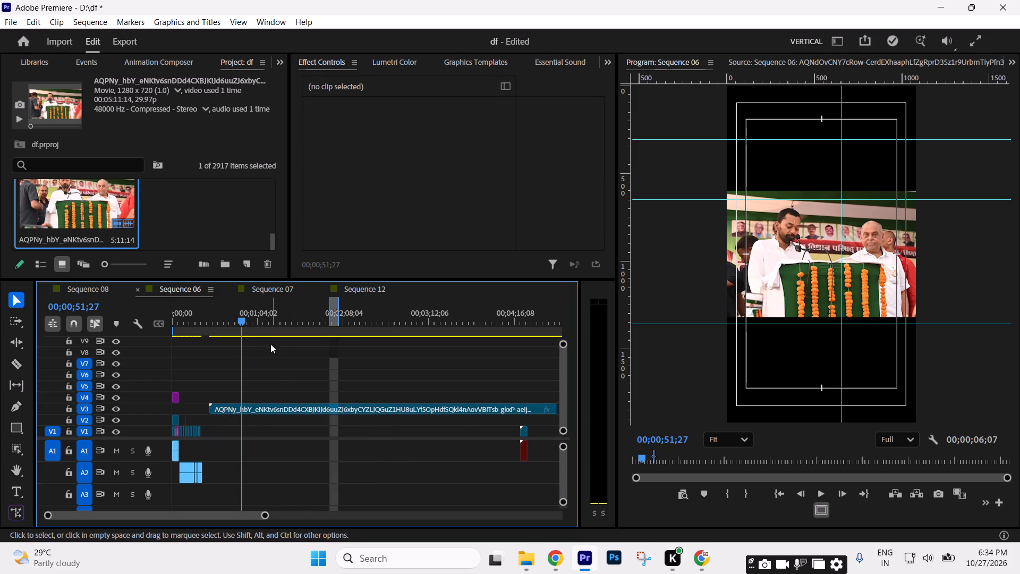
Skim through the speech clip on V3 and split it shortly after 00;01;36;12.
drag(244, 323, 302, 327)
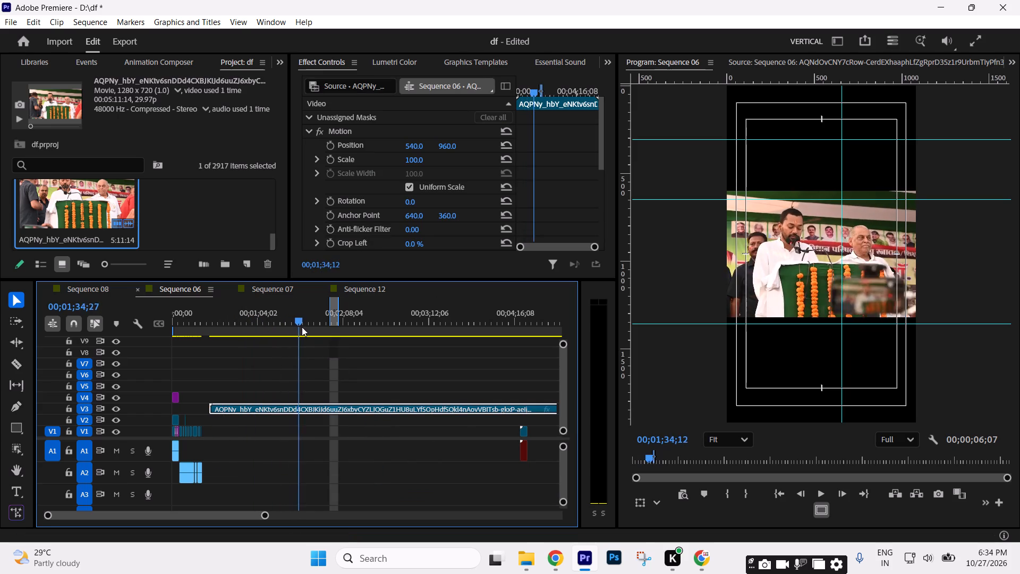
drag(302, 327, 304, 327)
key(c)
click(306, 406)
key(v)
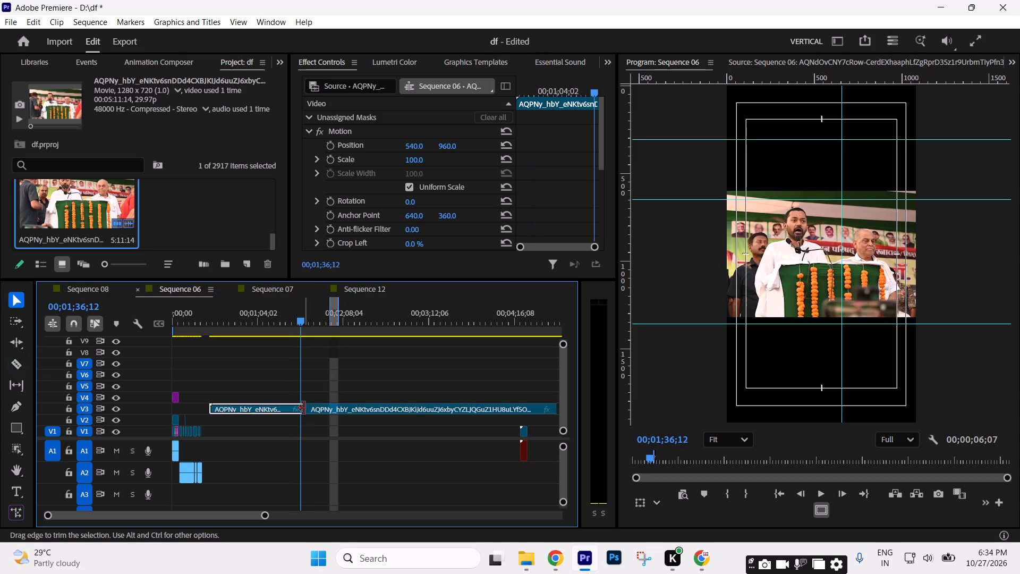
Split the AQPNy speech clip on V3 at 00;01;36;12 and move its short end piece to the empty space after the V1 shots.
key(c)
click(301, 408)
key(v)
drag(302, 409, 287, 418)
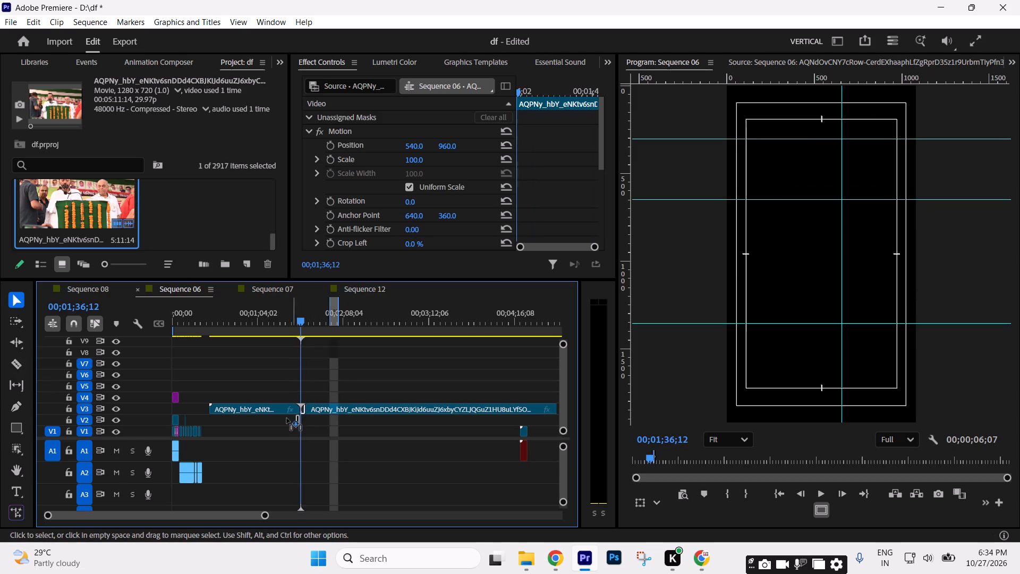
drag(287, 418, 214, 433)
Delete the two remaining AQPNy clips from V3.
drag(286, 377, 348, 408)
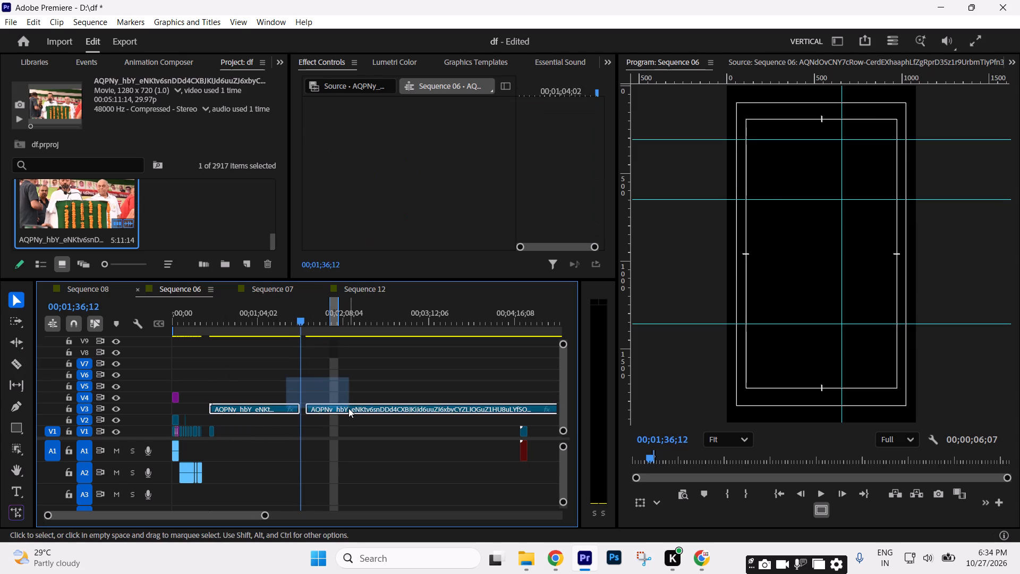
key(Delete)
Move the AQPNy speech piece on V1 directly after the C5951.MP4 clip, overwriting the short bouquet piece.
click(206, 330)
key(equal)
key(equal)
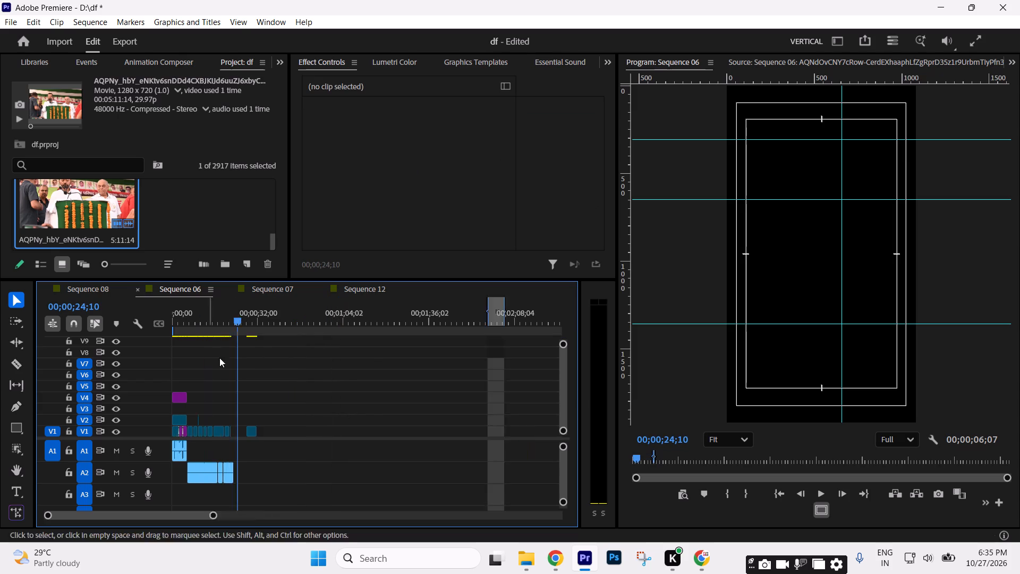
key(equal)
key(equal)
drag(461, 432, 345, 428)
click(314, 315)
key(equal)
key(space)
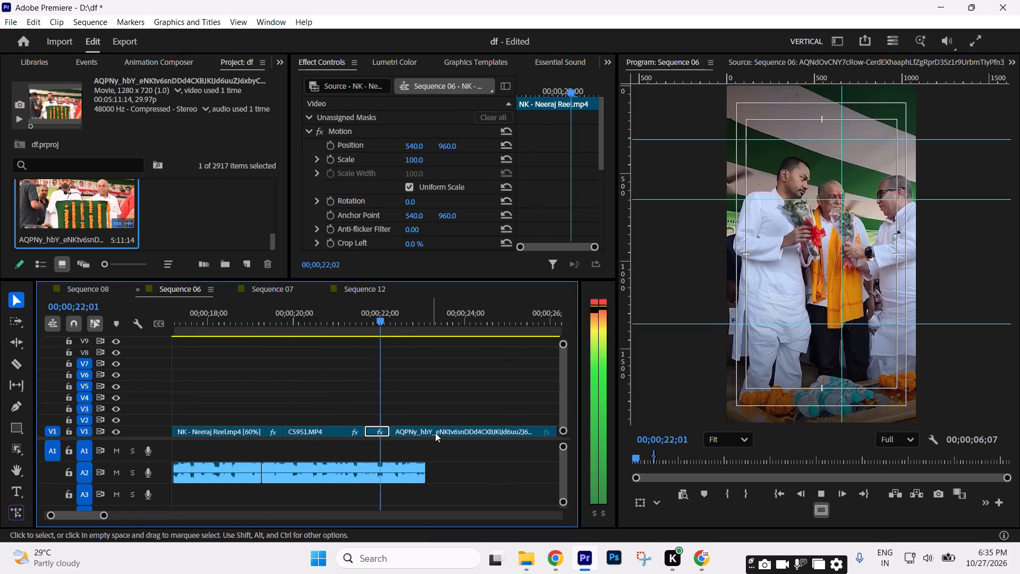
drag(436, 431, 413, 433)
key(space)
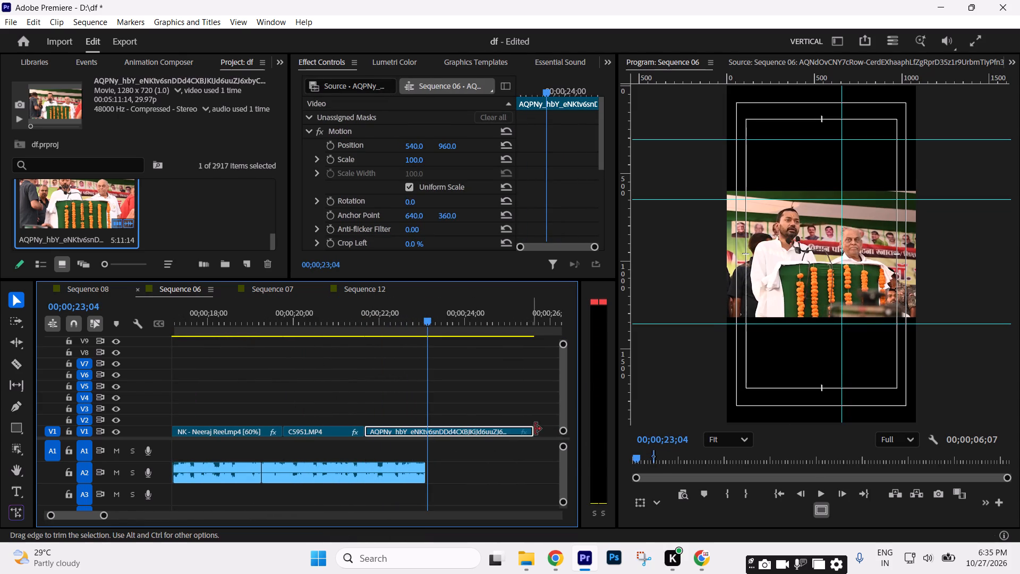
Trim the end of the AQPNy speech piece on V1 to the end of the A2 audio.
drag(537, 429, 426, 434)
key(Up)
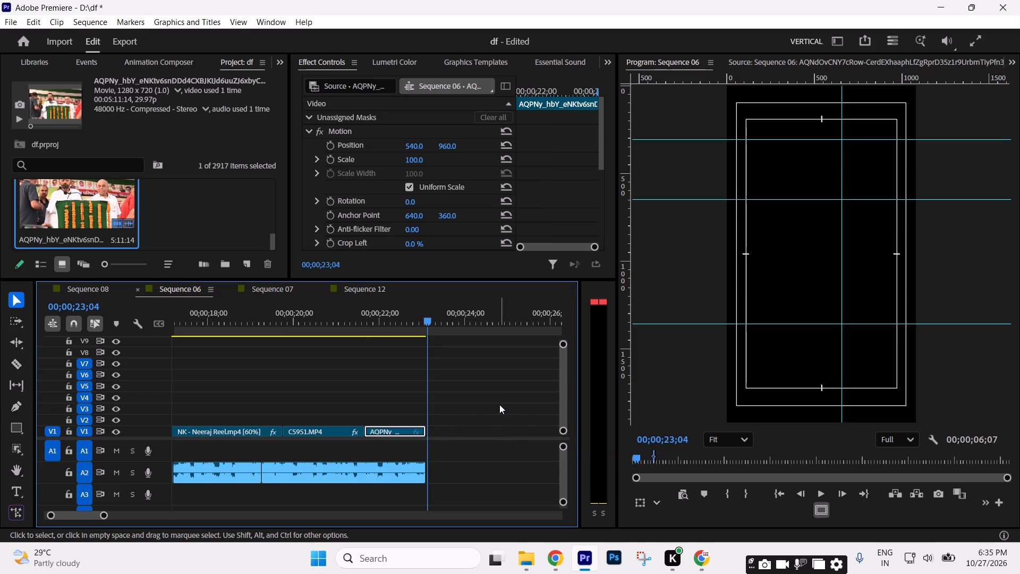
click(497, 412)
Review the start of the sequence and duplicate the opening interview clip's audio from A1 onto A2, directly beneath the original.
key(minus)
key(minus)
drag(281, 318, 76, 332)
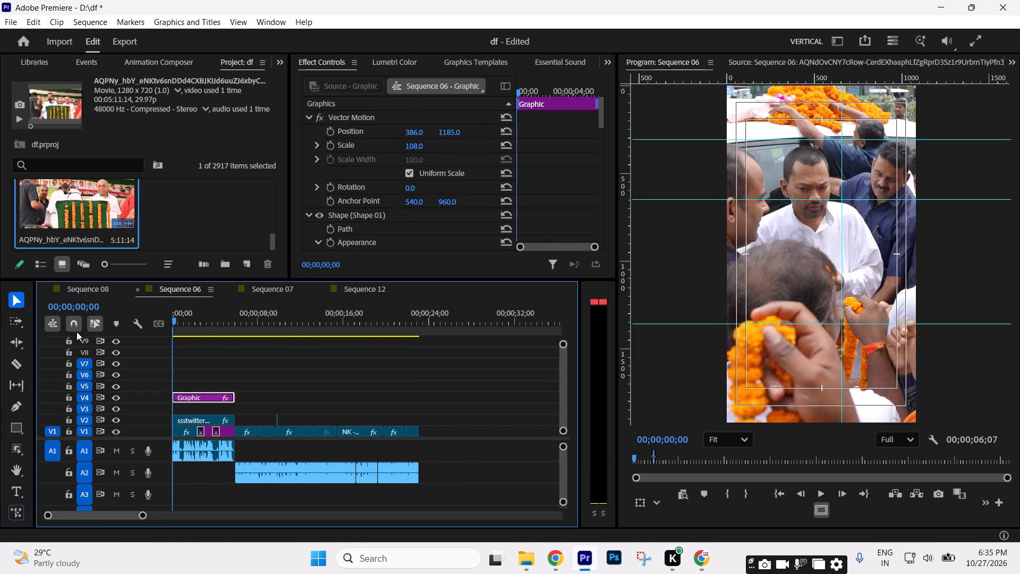
drag(76, 332, 76, 332)
key(space)
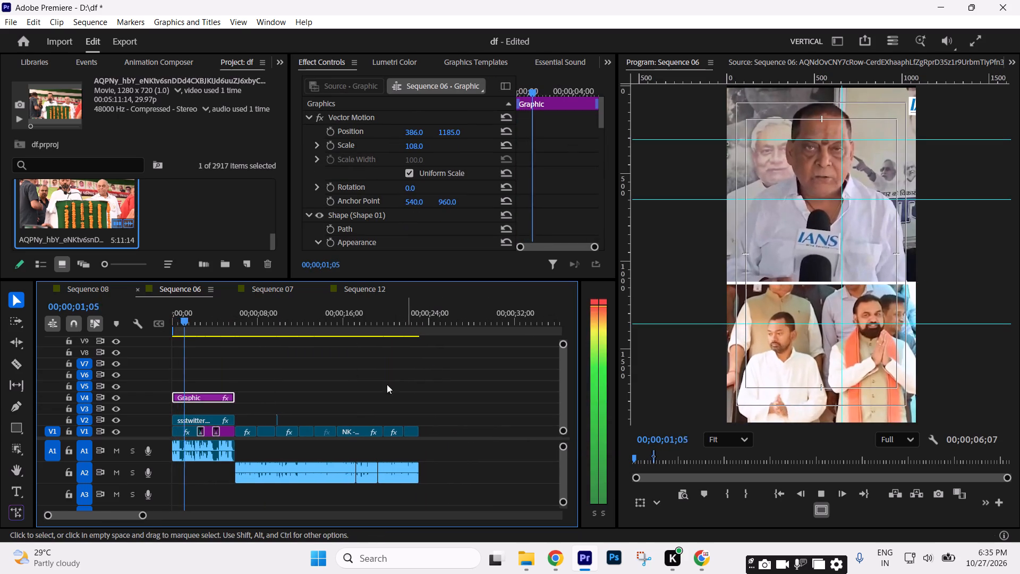
key(space)
click(564, 500)
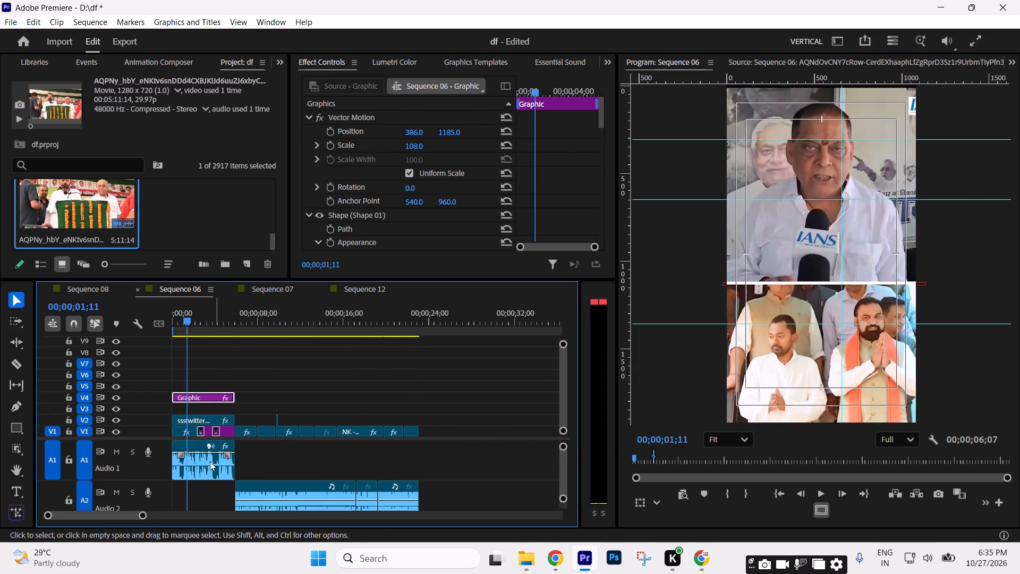
click(211, 451)
key(ctrl+z)
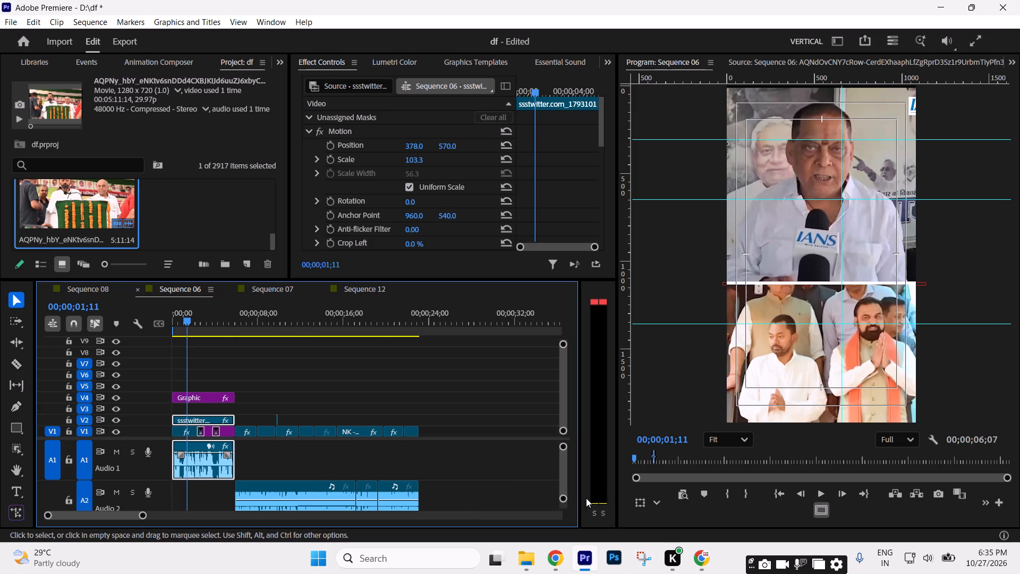
drag(562, 497, 565, 535)
drag(217, 448, 215, 455)
click(285, 479)
Play the edit from the opening interview into the C1064.MP4 shot to check picture and sound.
key(space)
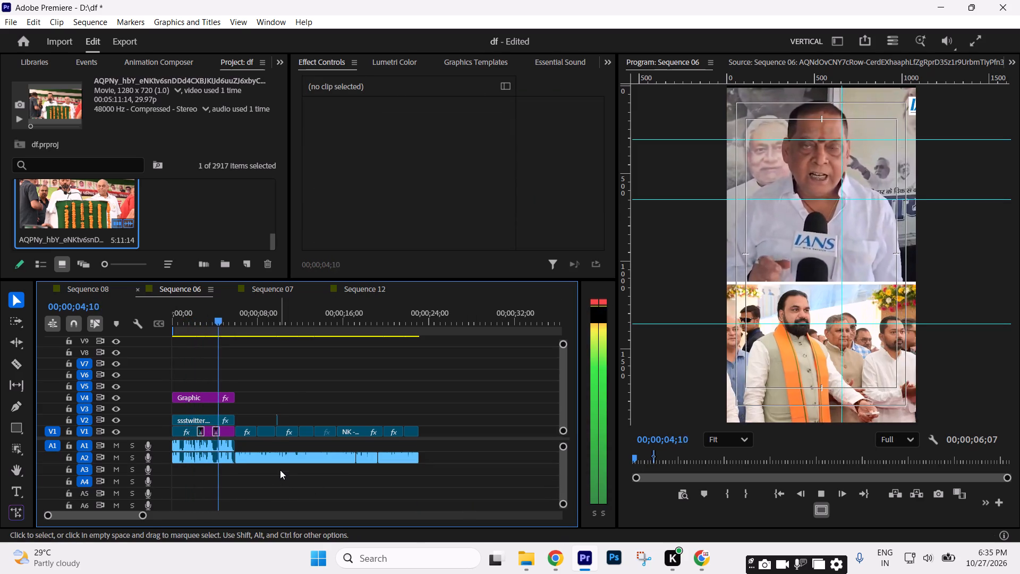
click(292, 383)
click(292, 381)
key(space)
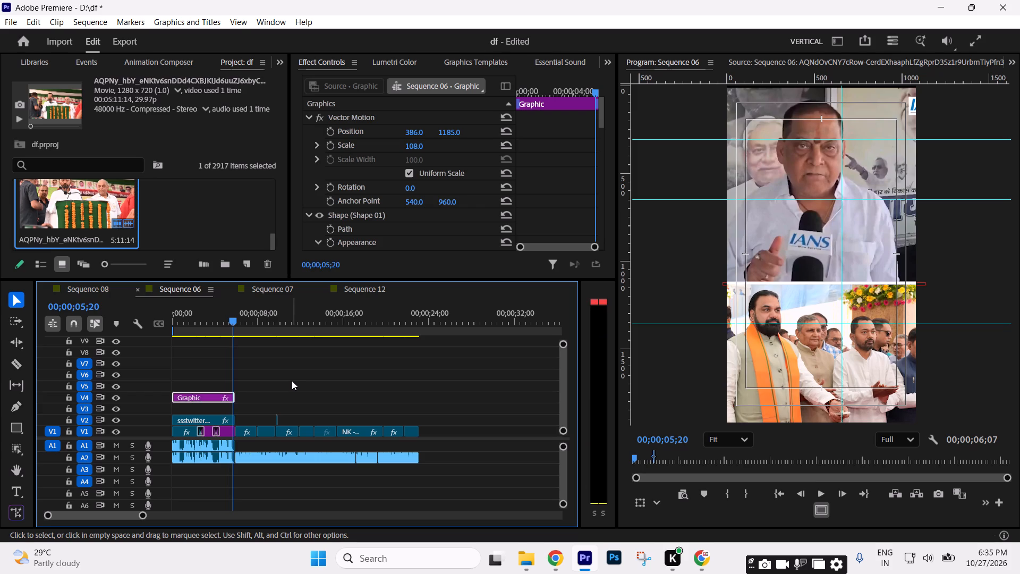
key(space)
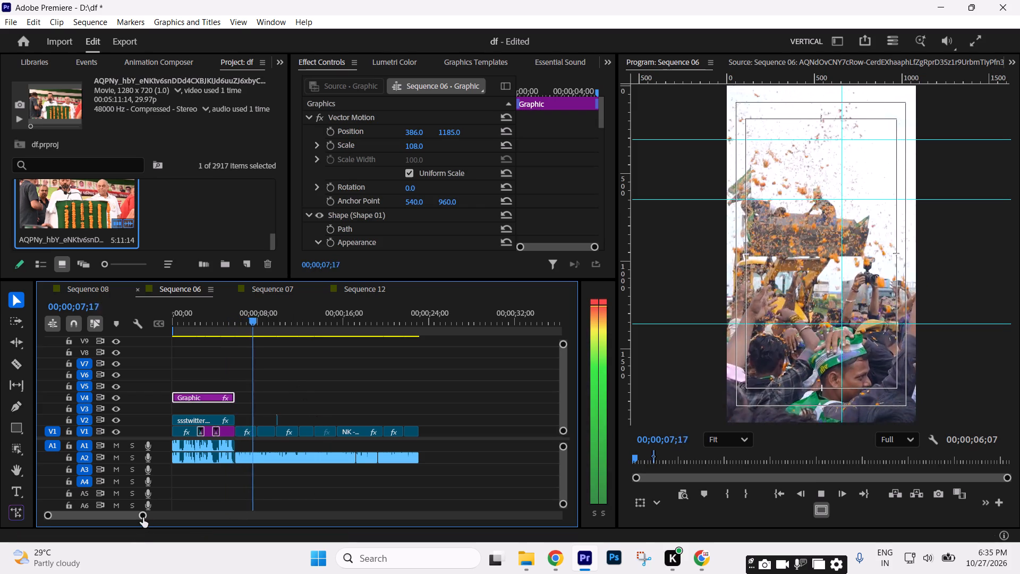
drag(143, 518, 348, 516)
key(space)
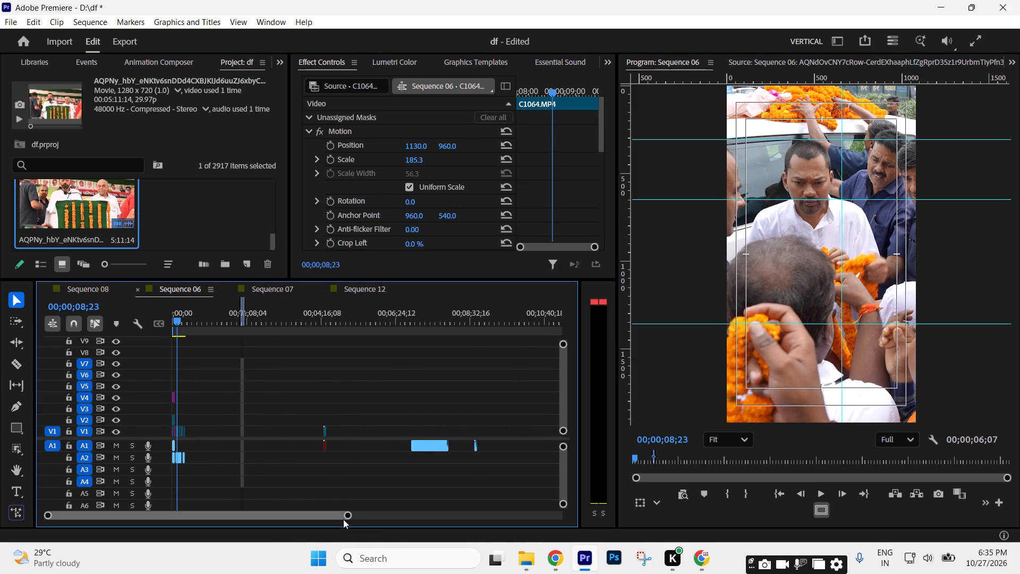
Reveal the A2 music clip's source in the project and place Video-जोड़ी-SnapYT.App.mp4 on V1 and A1 beyond the finished edit.
drag(349, 517, 146, 509)
click(268, 460)
right_click(274, 459)
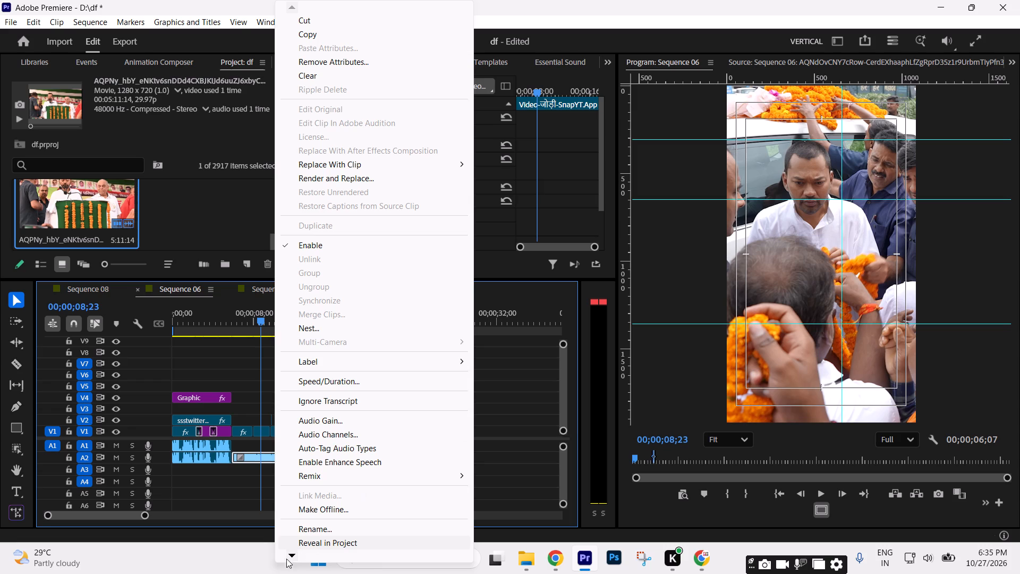
click(308, 547)
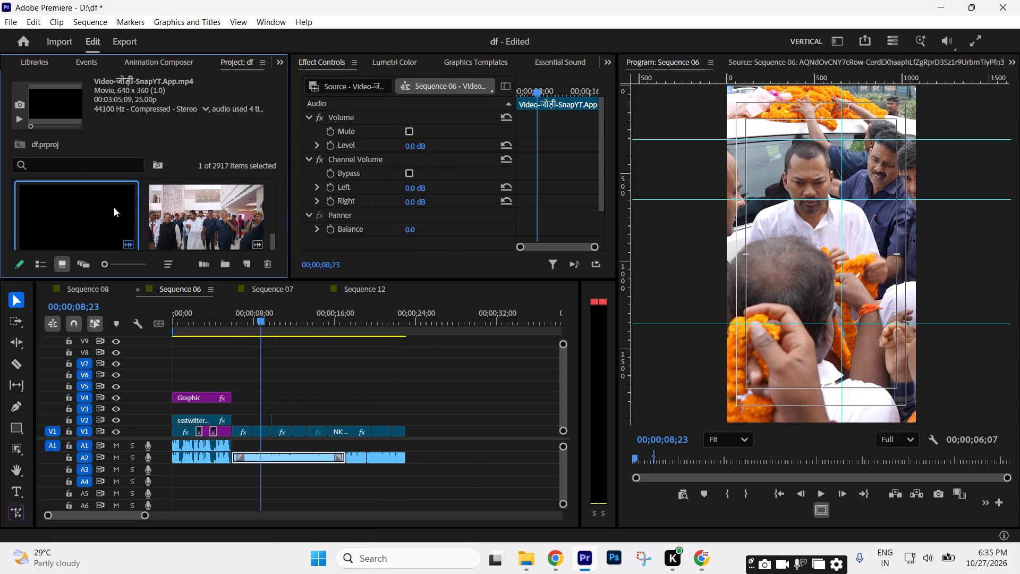
drag(113, 207, 506, 434)
Play through sections of the placed Video-जोड़ी-SnapYT.App.mp4 clip to find a usable stretch of music.
drag(524, 335, 534, 331)
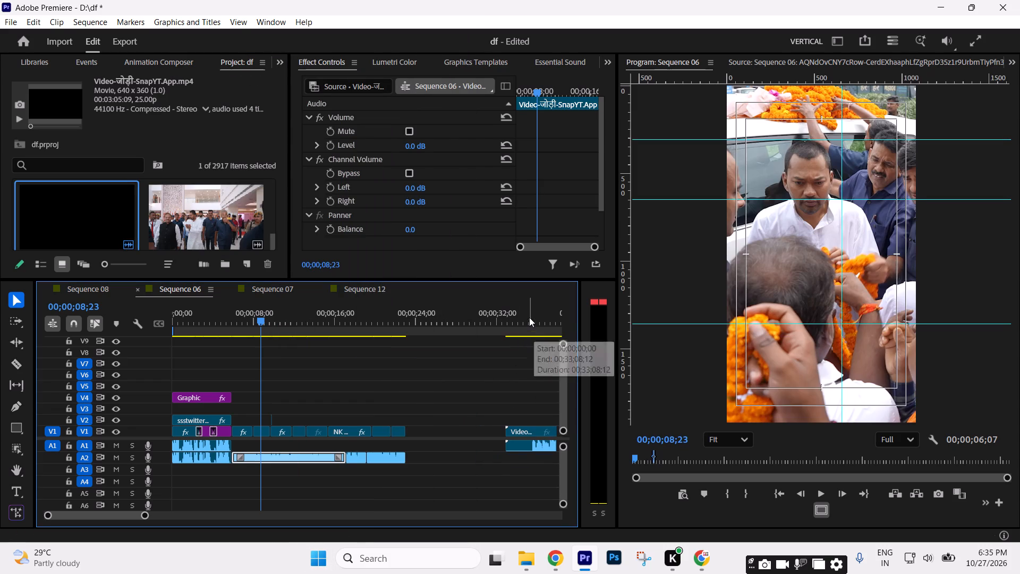
drag(530, 317, 539, 311)
key(space)
text(--)
key(equal)
key(equal)
key(equal)
click(439, 398)
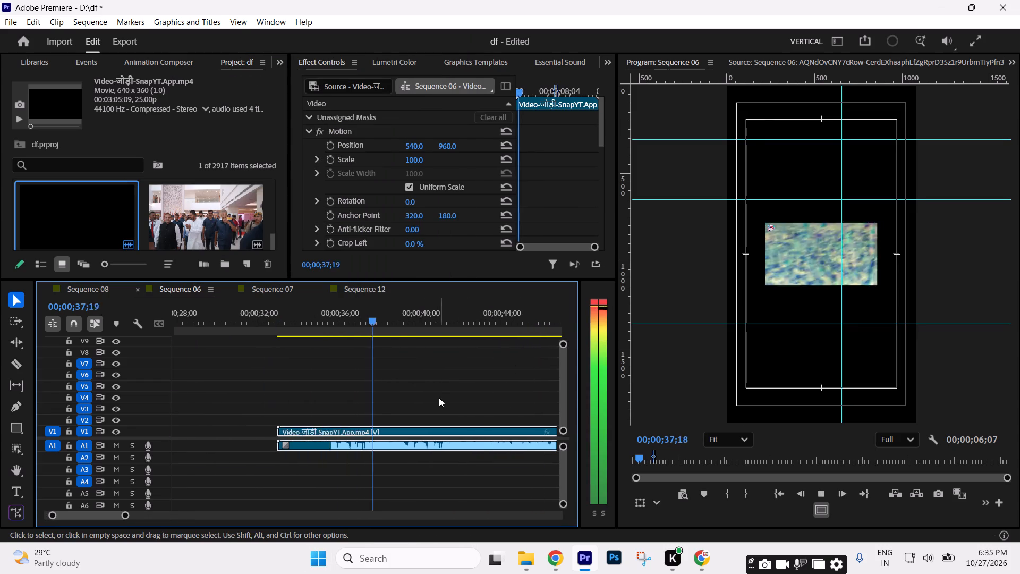
drag(395, 325, 427, 327)
key(minus)
key(space)
click(453, 399)
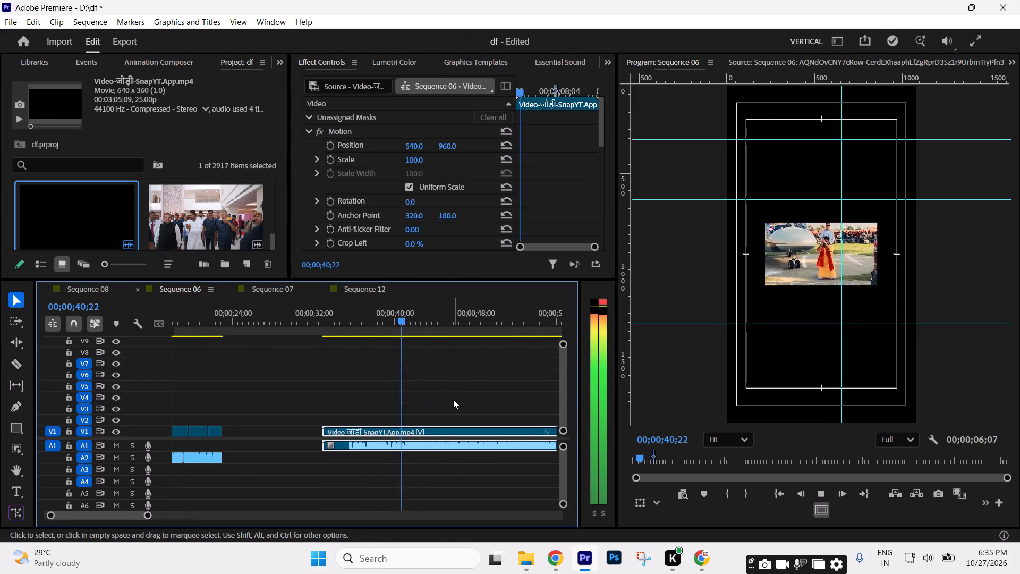
key(minus)
drag(394, 337, 403, 336)
key(space)
key(space)
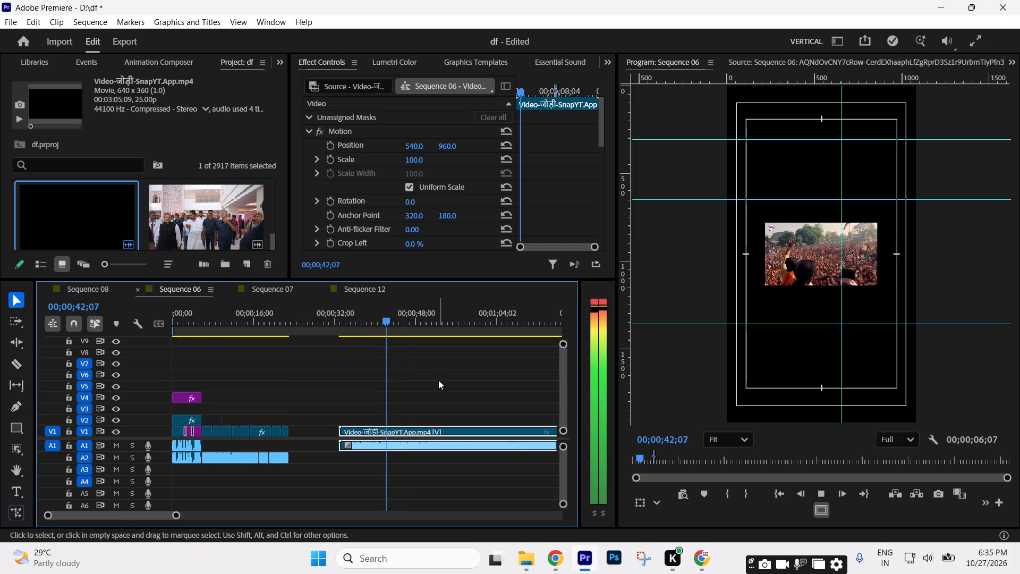
text(==-)
click(438, 411)
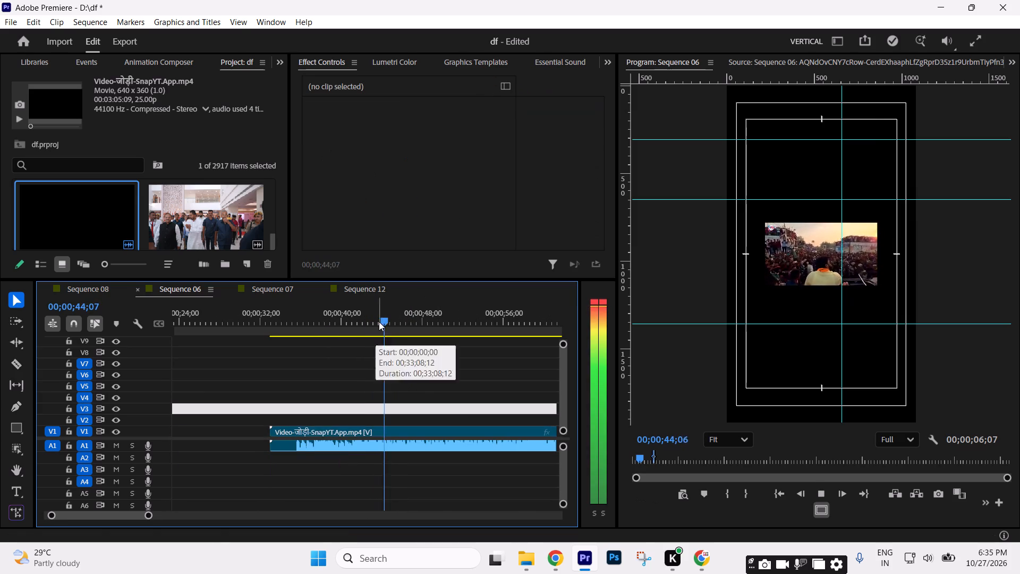
Split the Video-जोड़ी-SnapYT.App.mp4 clip at 00;00;43;21.
click(379, 322)
key(c)
click(379, 435)
key(v)
Unlink the audio and video of both Video-जोड़ी-SnapYT.App.mp4 pieces and split the A1 audio at 00;00;47;20.
key(space)
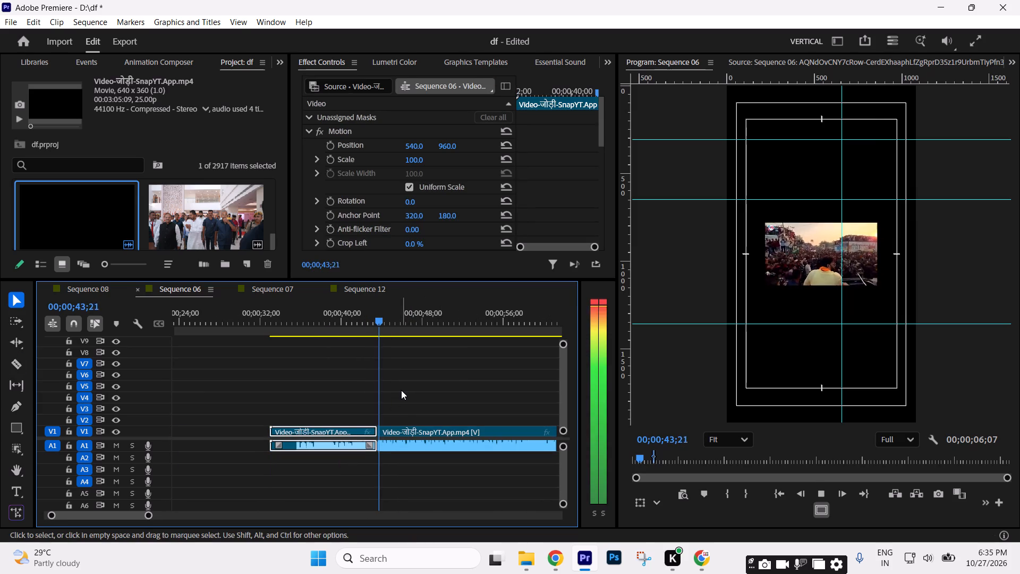
drag(392, 322, 416, 330)
key(space)
key(space)
drag(445, 400, 367, 459)
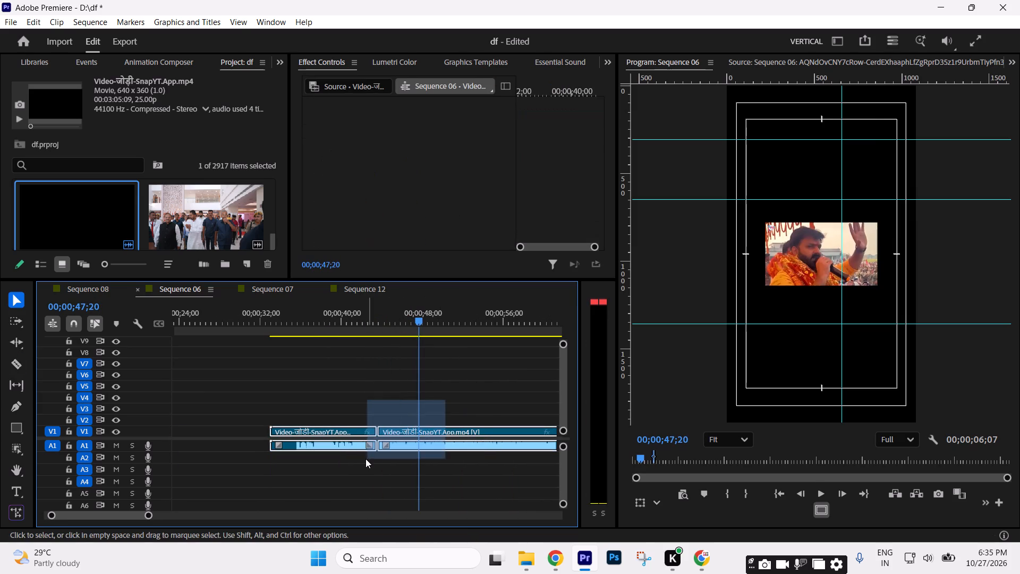
key(ctrl+l)
key(c)
click(418, 444)
key(v)
Cut the short music piece between the two A1 splits and paste it on A1 in the gap after the main edit.
click(395, 454)
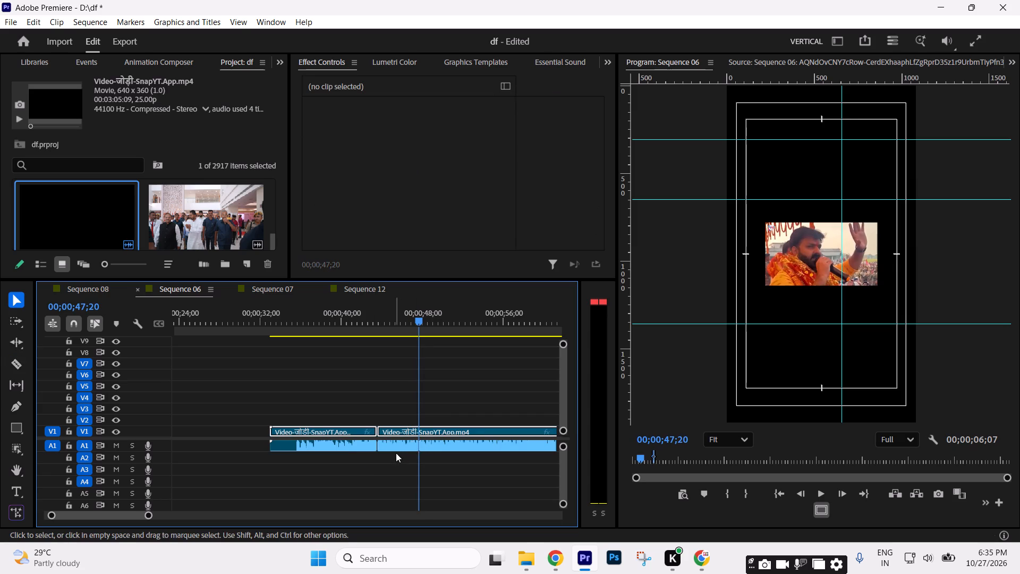
click(398, 447)
key(ctrl+x)
key(minus)
key(minus)
key(minus)
key(minus)
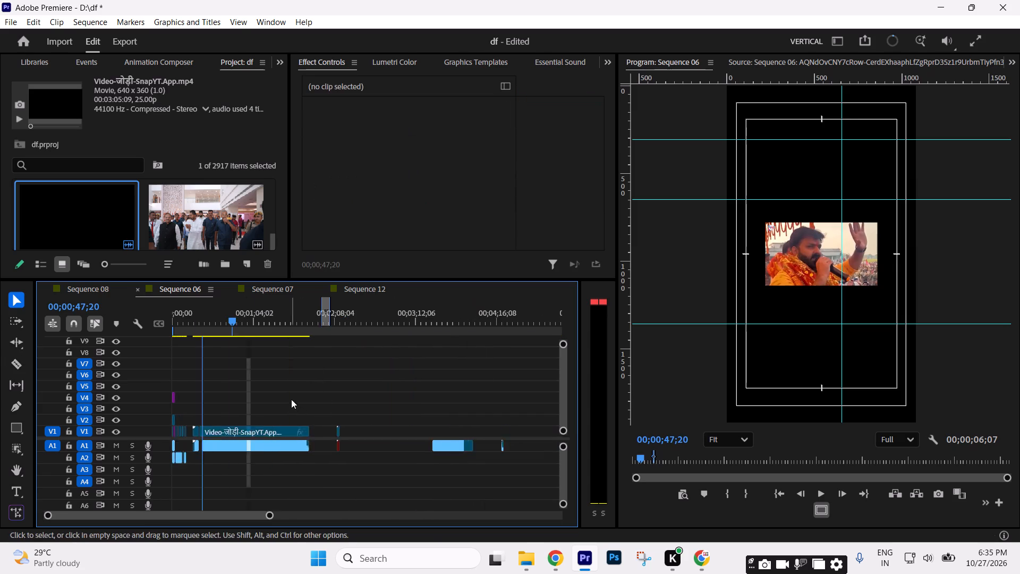
key(minus)
drag(200, 328, 117, 336)
text(==)
key(equal)
key(equal)
key(equal)
click(446, 316)
key(ctrl+v)
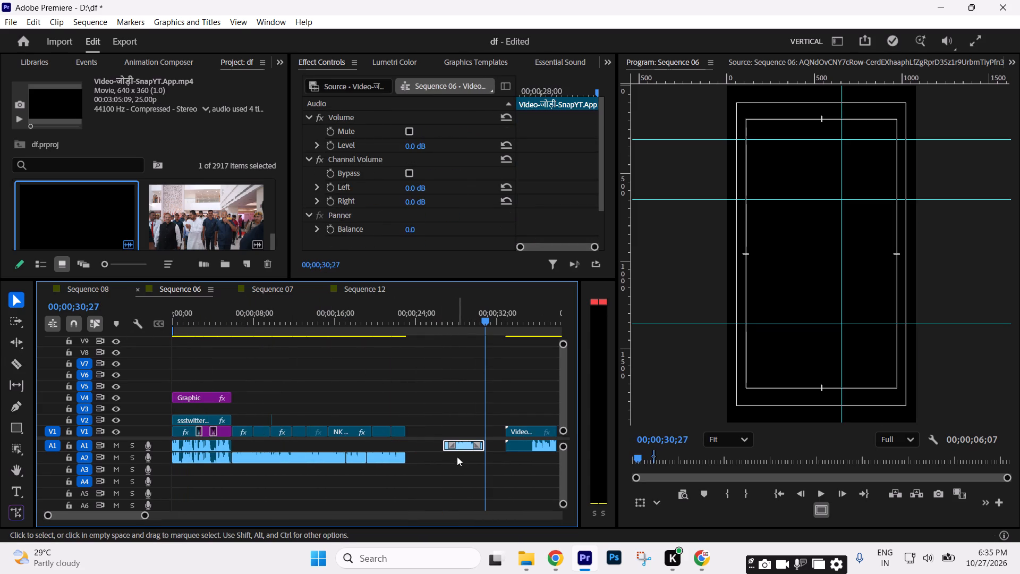
Move the pasted music piece to the start of A3 and extend its end to match the opening interview clip.
drag(462, 447, 188, 474)
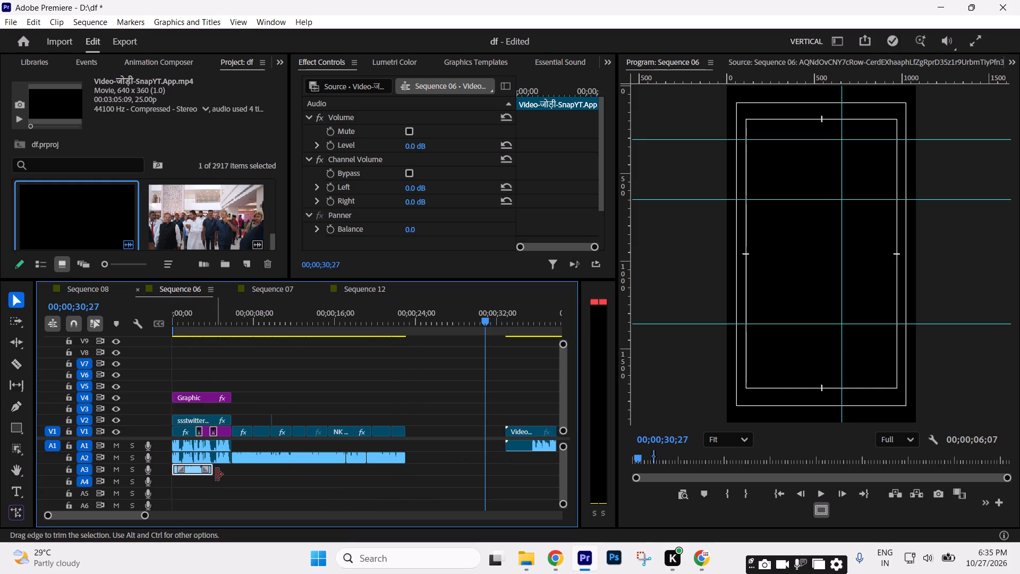
drag(216, 475, 235, 474)
Play the opening with the added music and lower the A3 music clip's volume level to -18.3 dB.
drag(207, 324, 127, 322)
key(space)
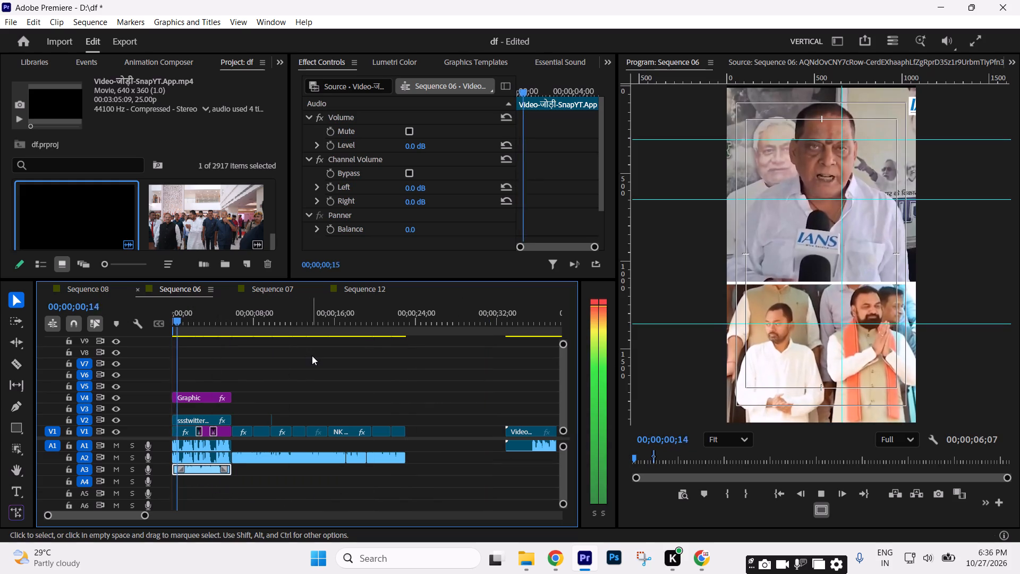
click(563, 507)
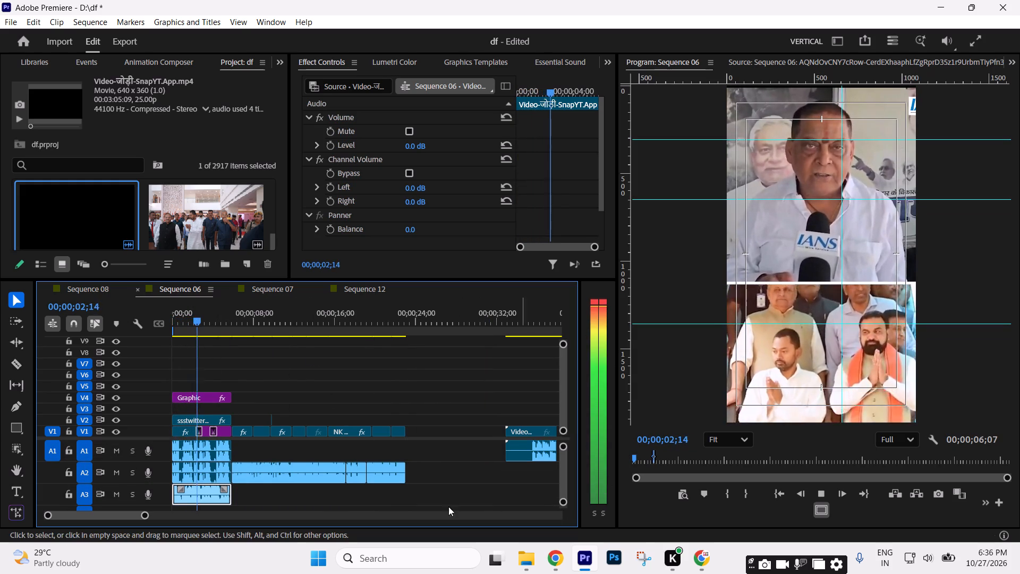
click(212, 494)
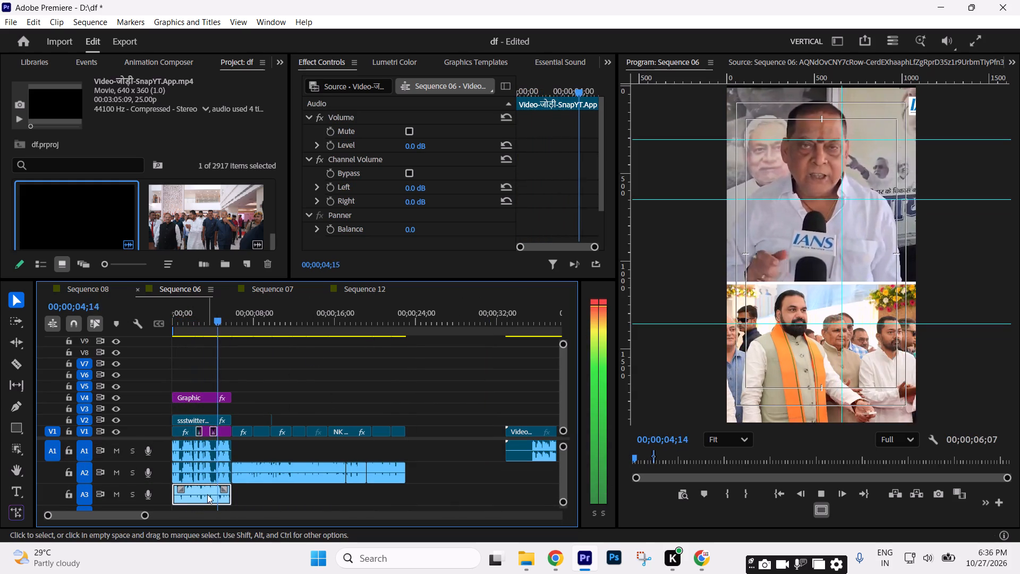
click(207, 494)
key(space)
click(565, 502)
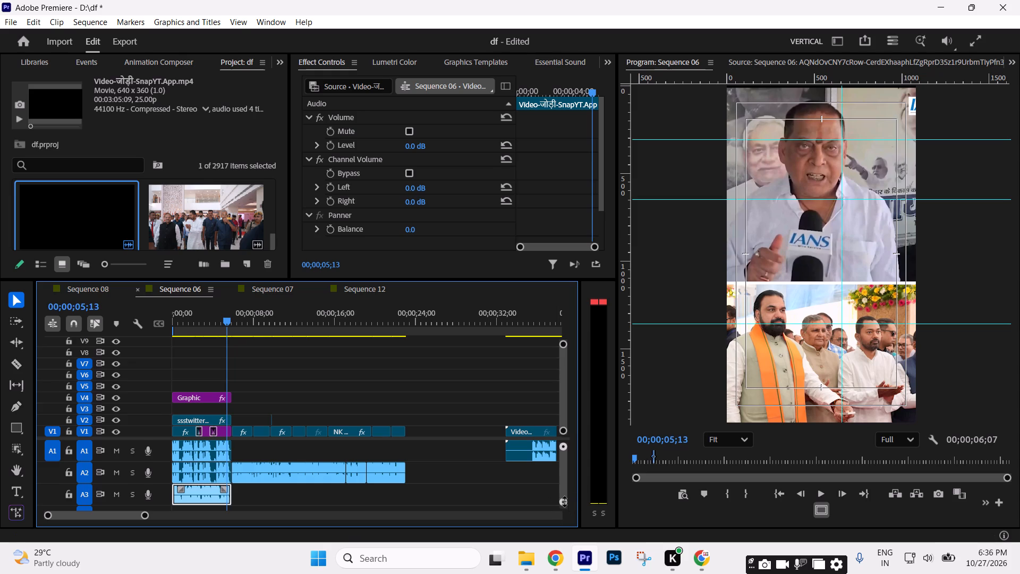
click(563, 472)
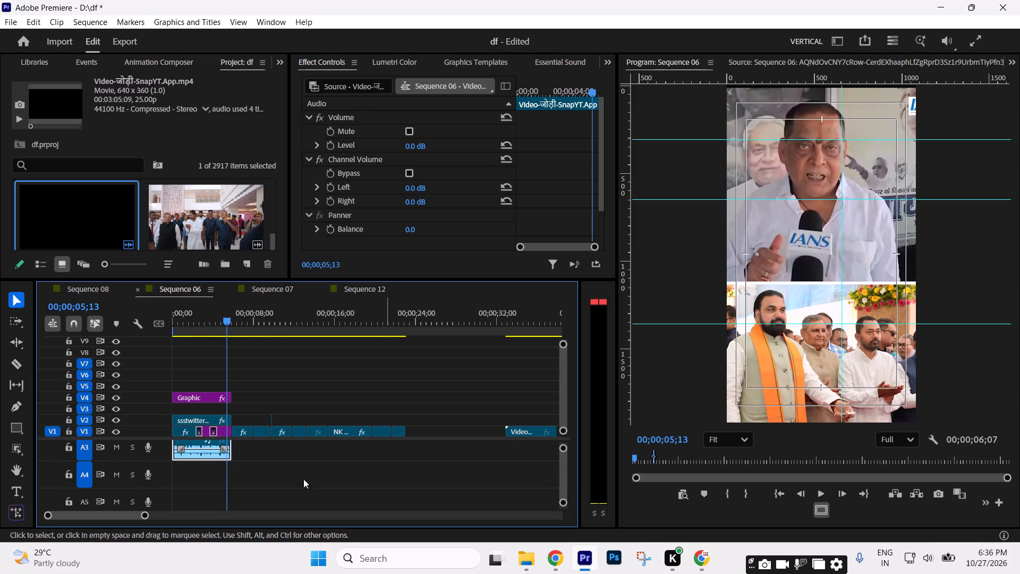
click(212, 450)
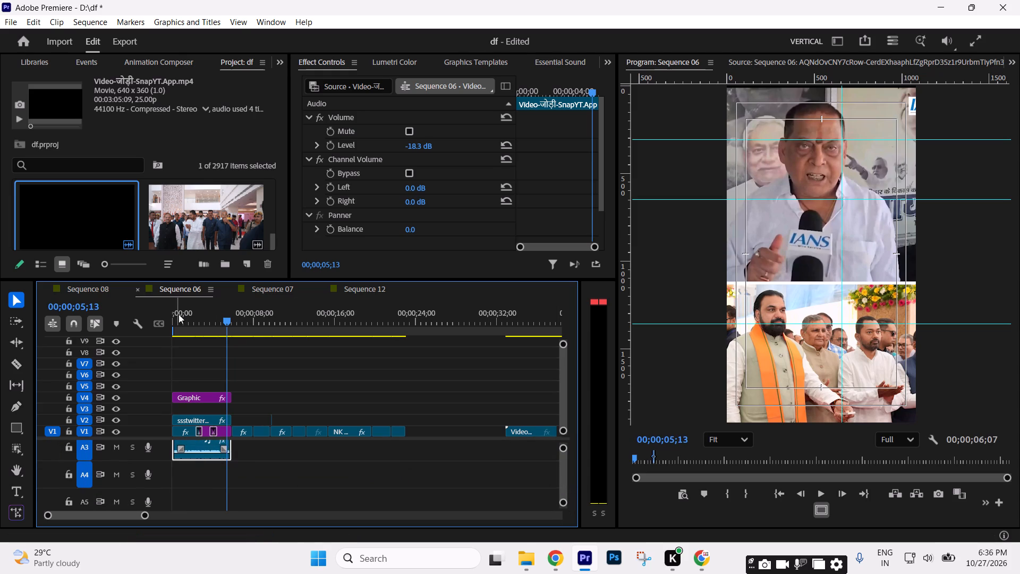
Play the opening again and raise the A3 music clip's volume level to -7.6 dB.
drag(196, 311, 60, 342)
key(space)
click(564, 502)
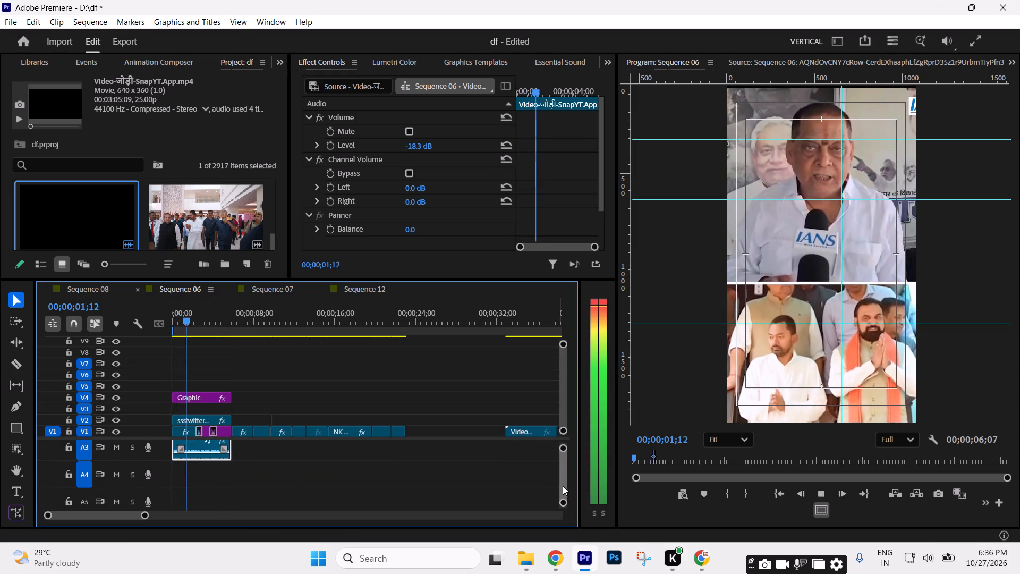
click(561, 484)
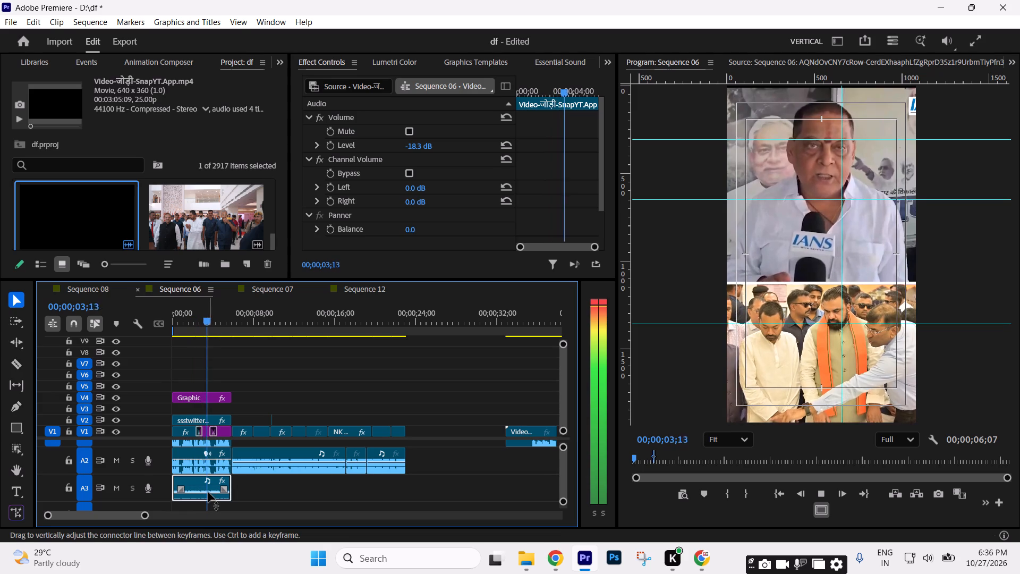
click(208, 492)
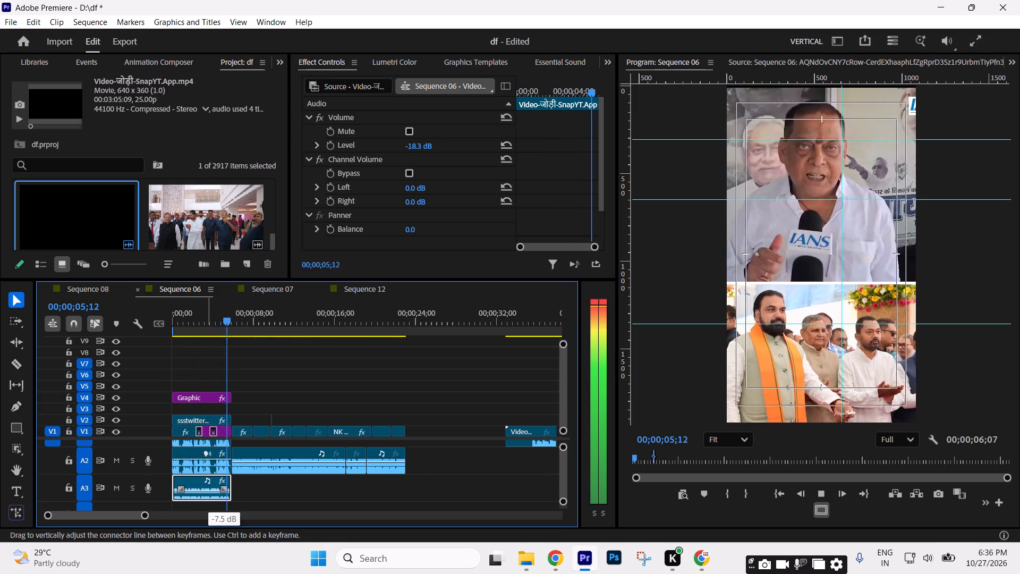
Extend the end of the A3 music clip about half a second past the opening interview clip and play the transition.
click(235, 490)
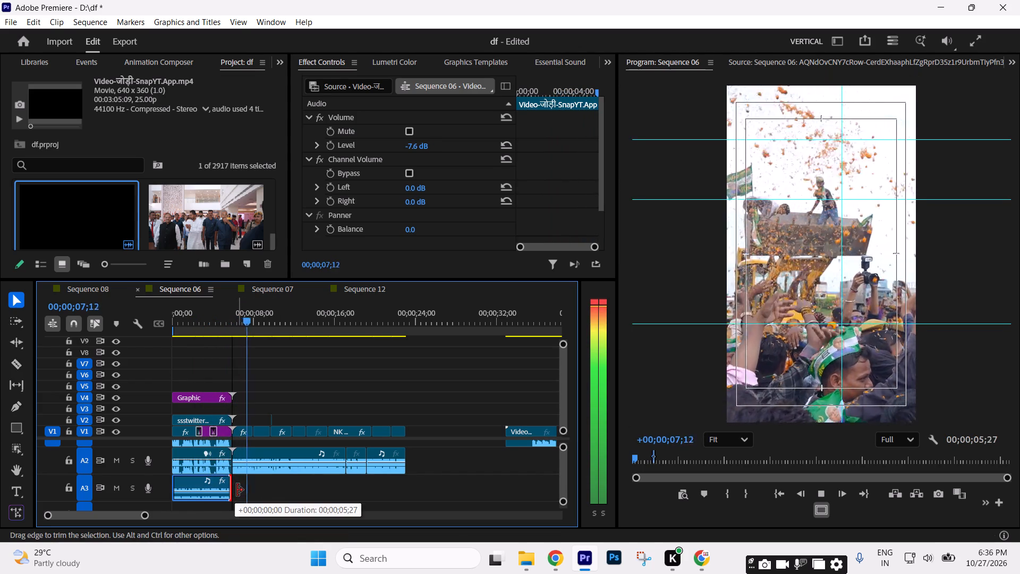
drag(235, 487, 241, 487)
click(228, 324)
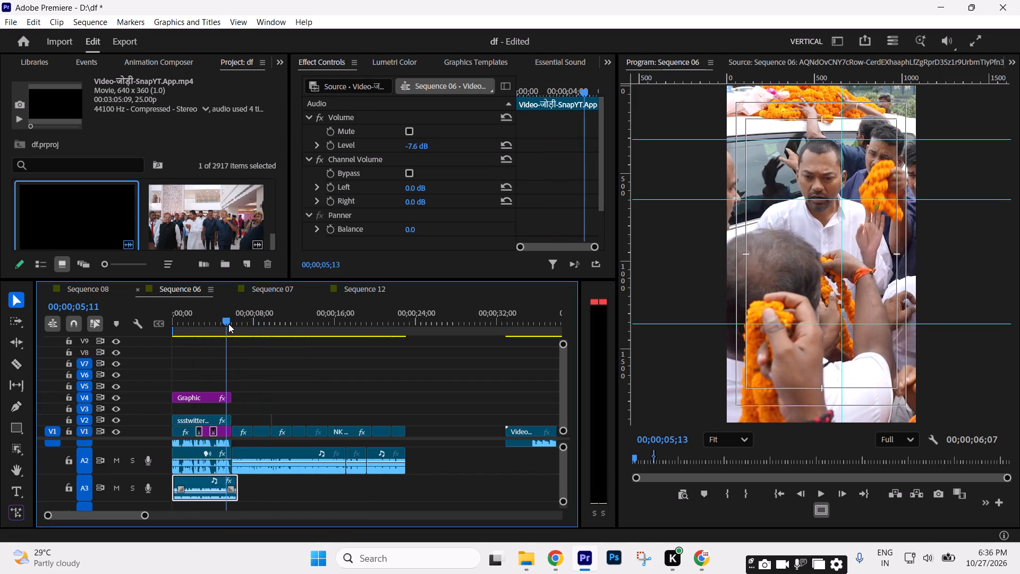
key(space)
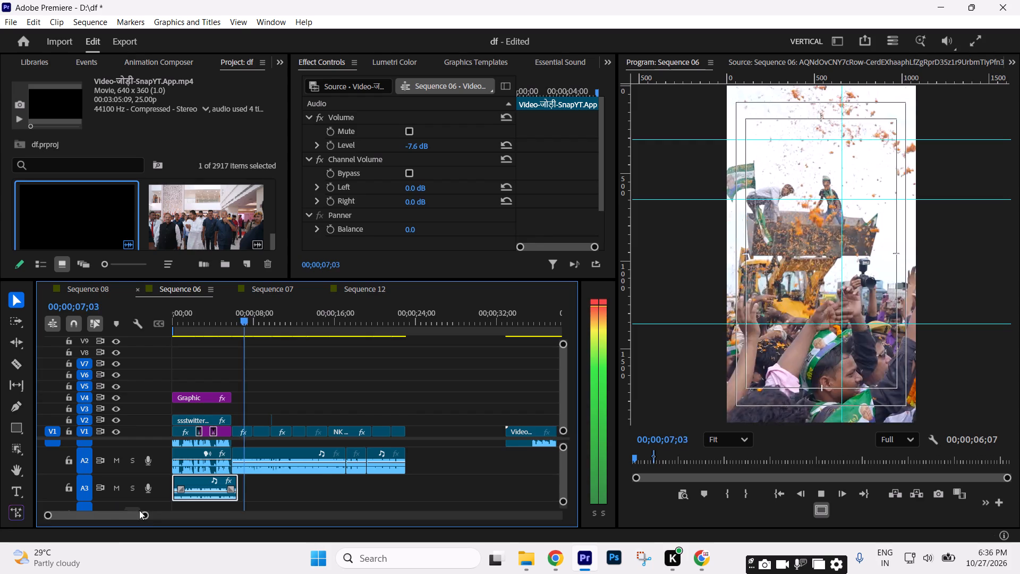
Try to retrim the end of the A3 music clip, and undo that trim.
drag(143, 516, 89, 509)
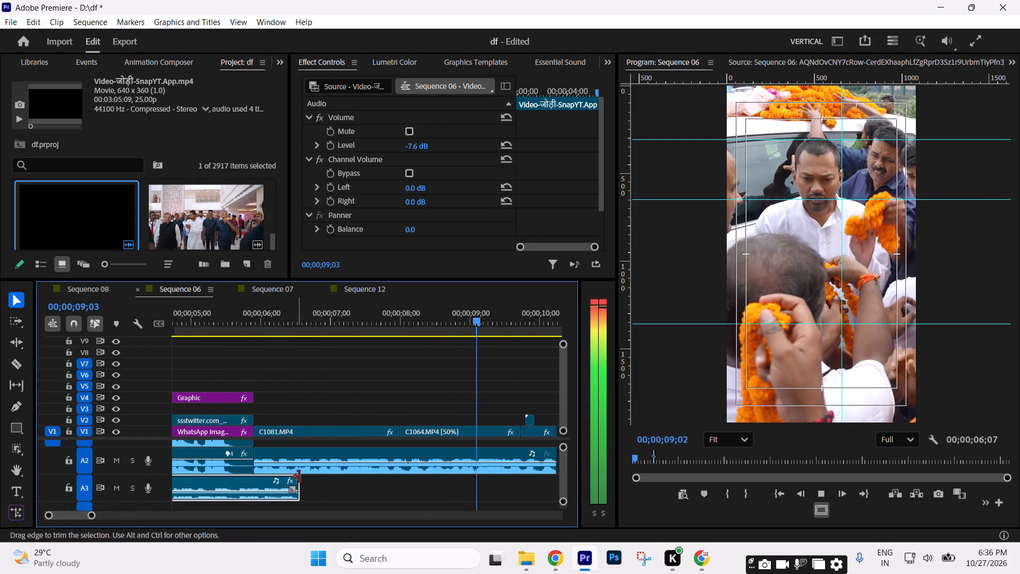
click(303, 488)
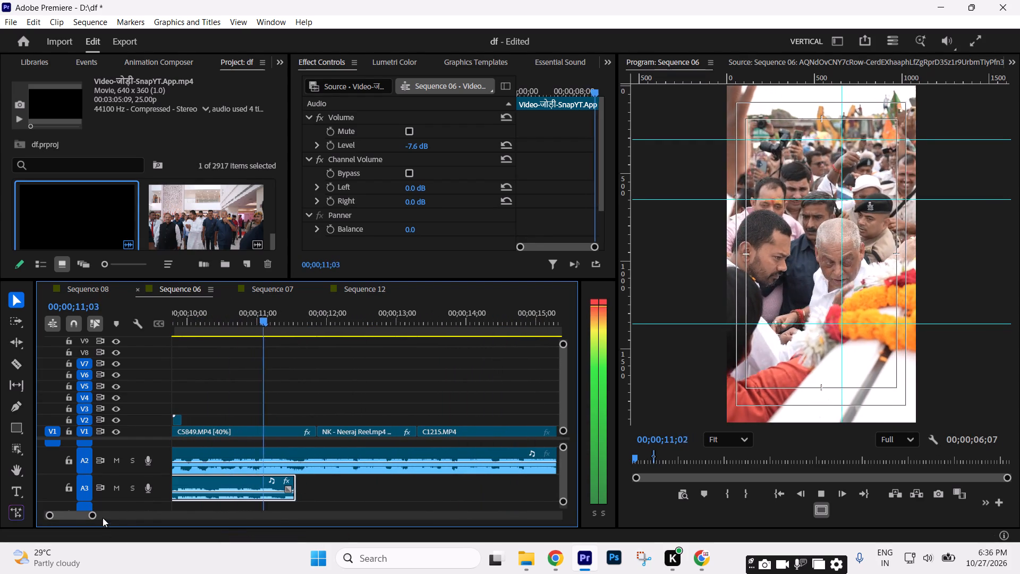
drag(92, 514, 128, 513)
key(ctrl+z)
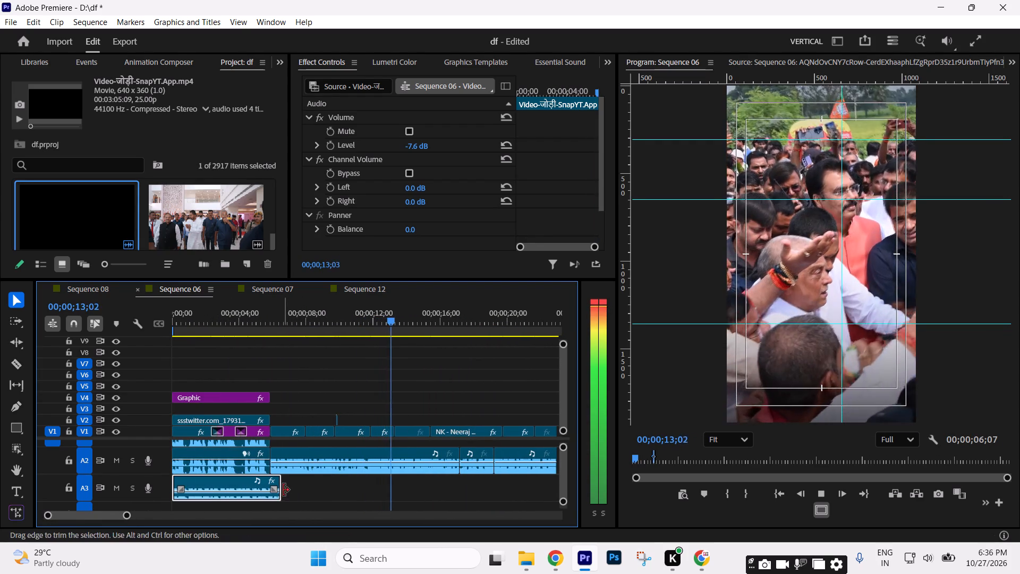
Delete the tiny leftover clip on V2 above the start of C5849.MP4, near 00;00;09;27.
click(125, 516)
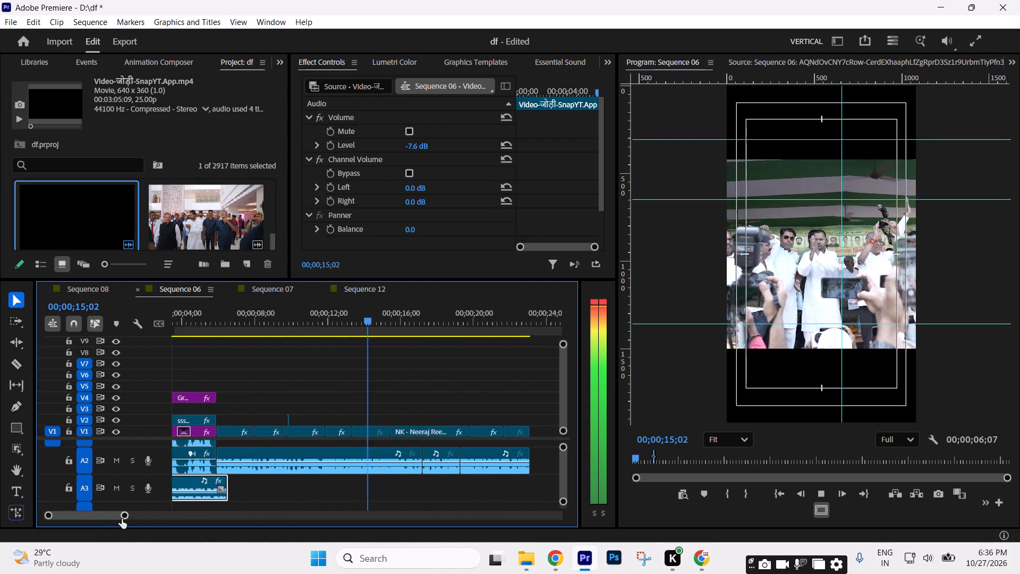
key(space)
drag(250, 322, 290, 337)
key(equal)
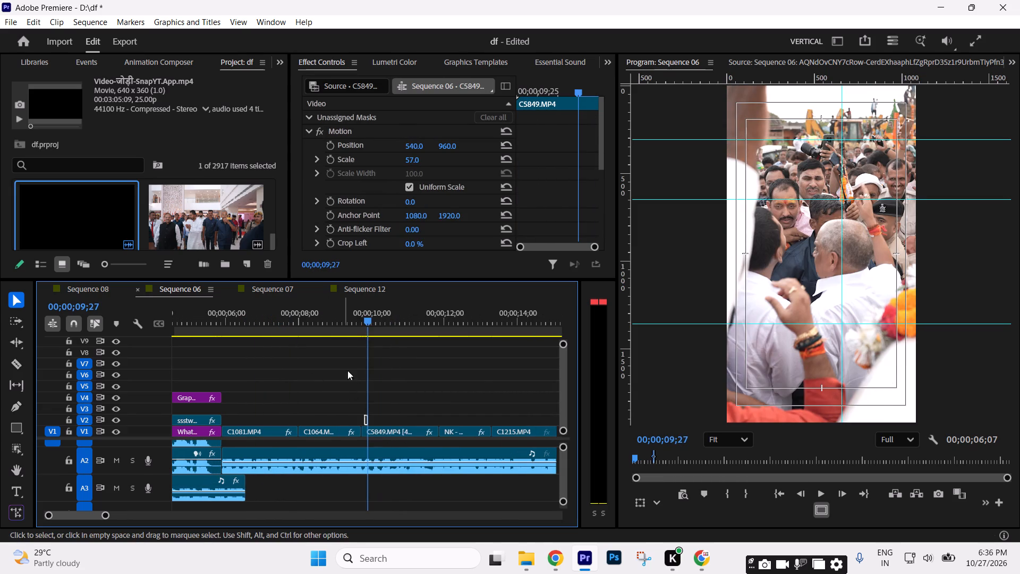
drag(368, 321, 384, 325)
drag(430, 401, 355, 422)
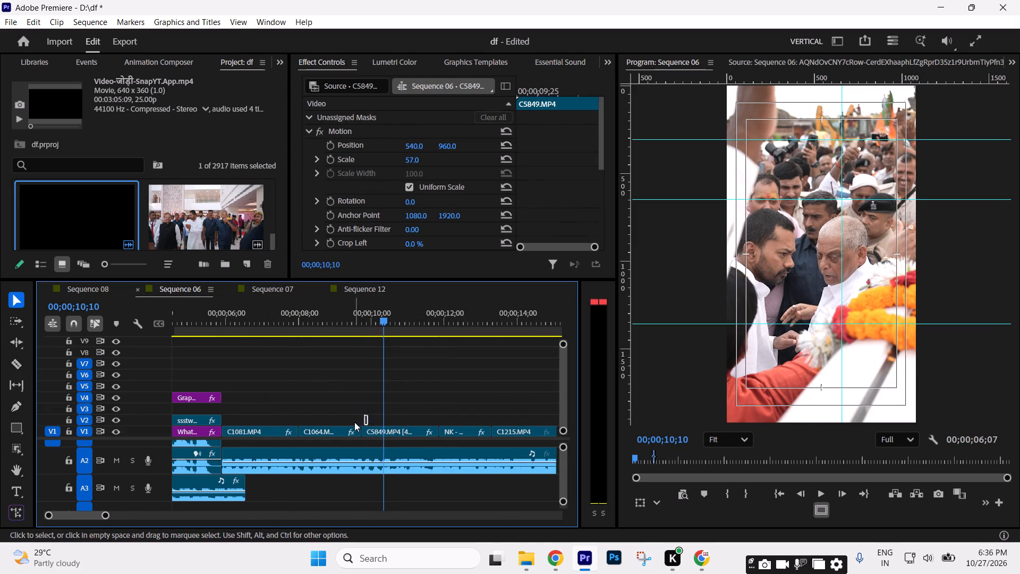
key(Delete)
Scale the C1215.MP4 shot on V1 near 00;00;14;01 to 213 and set its horizontal position to 255 so it fills the frame.
key(minus)
key(minus)
key(equal)
click(296, 324)
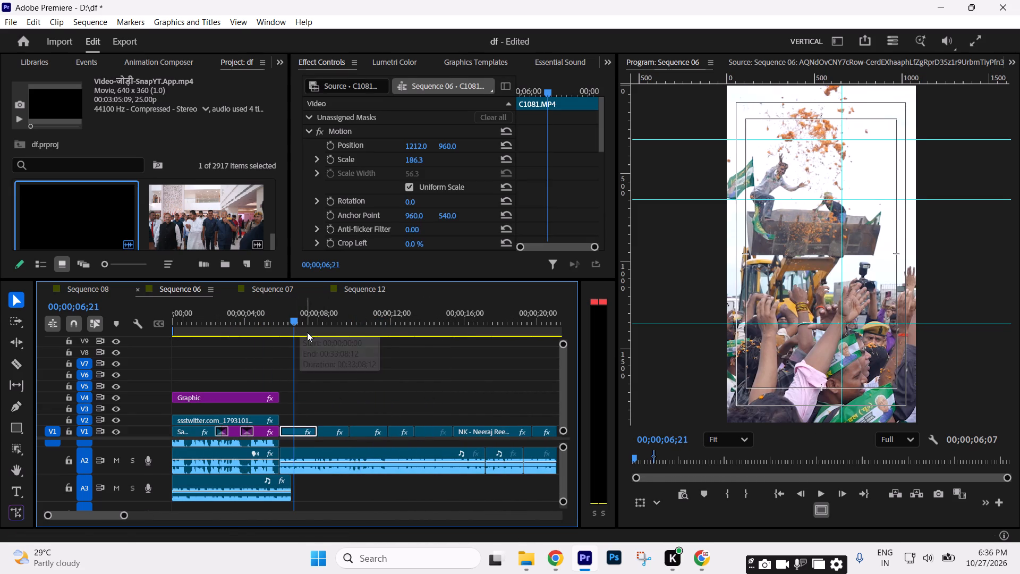
key(space)
click(341, 323)
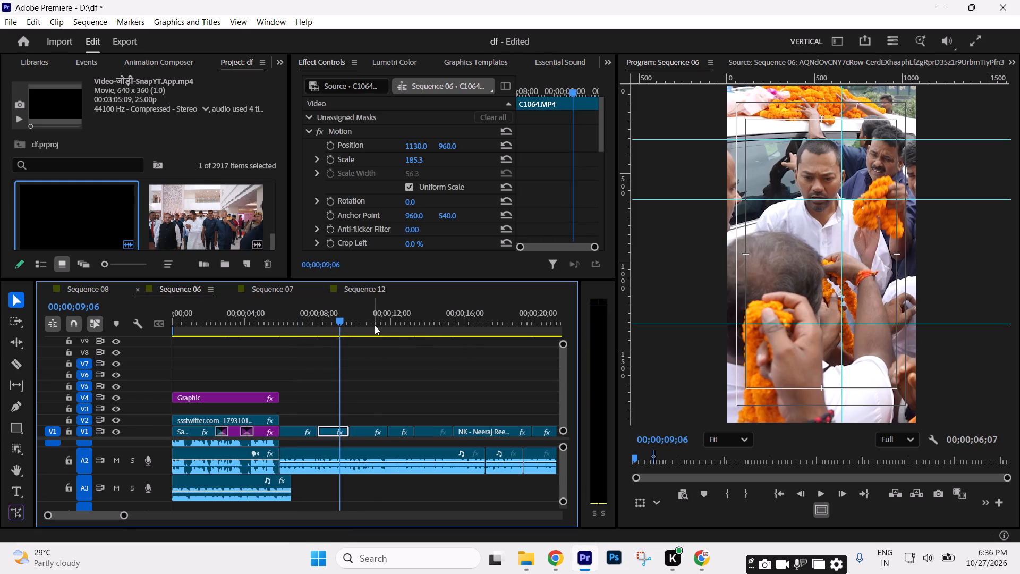
click(373, 323)
click(429, 322)
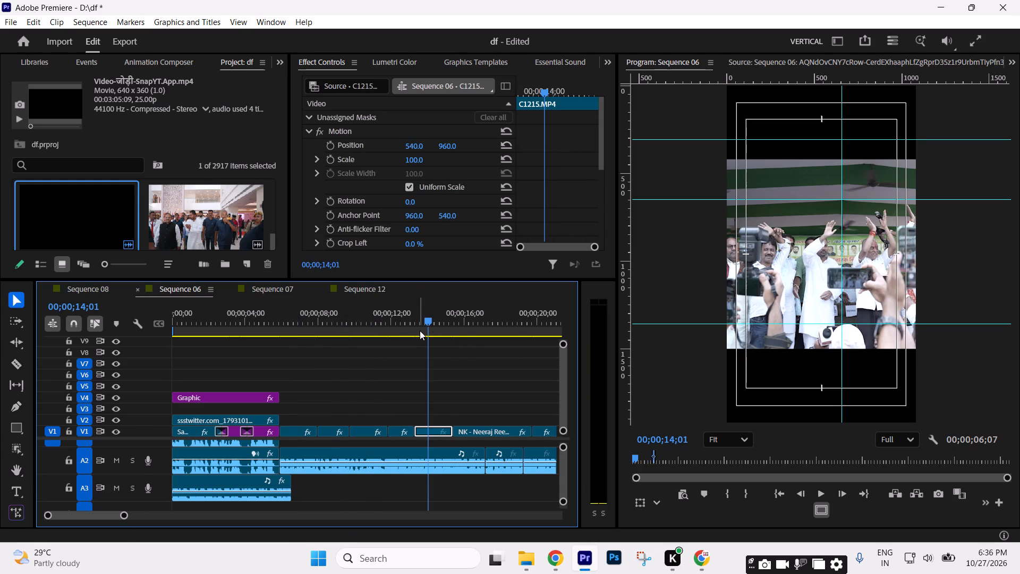
drag(417, 161, 478, 157)
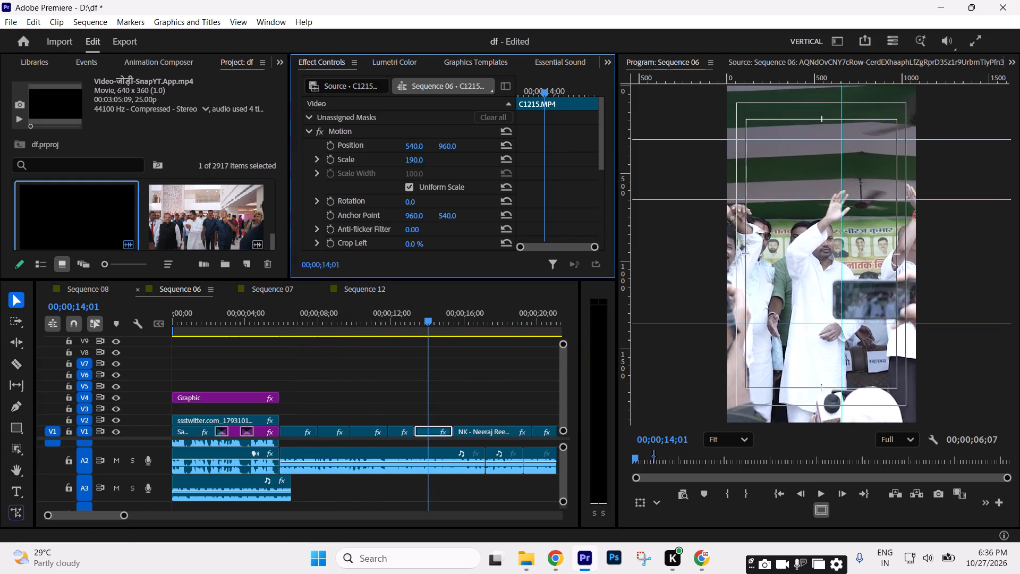
drag(478, 157, 508, 153)
drag(414, 147, 195, 154)
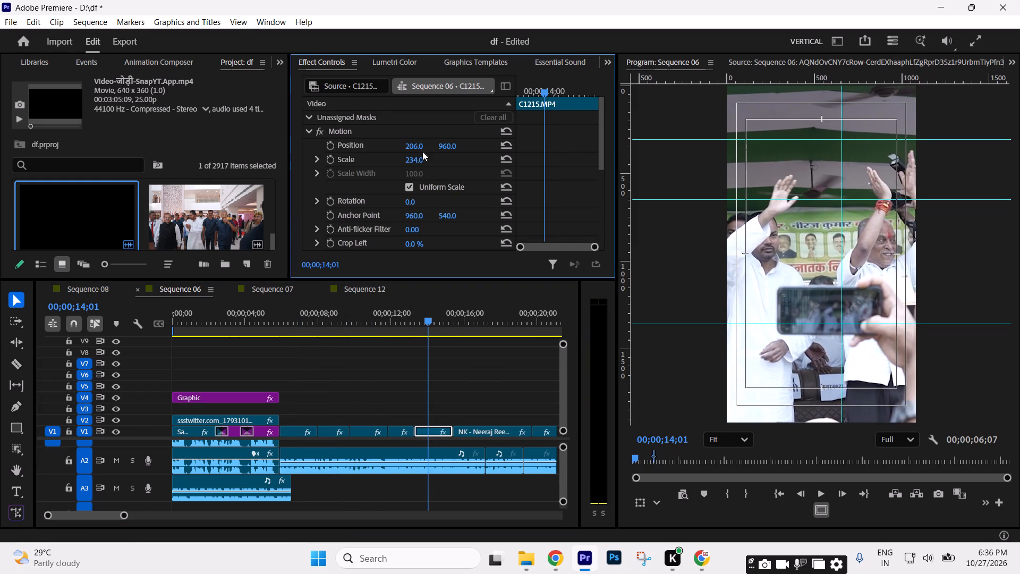
drag(415, 164, 400, 163)
drag(421, 145, 453, 145)
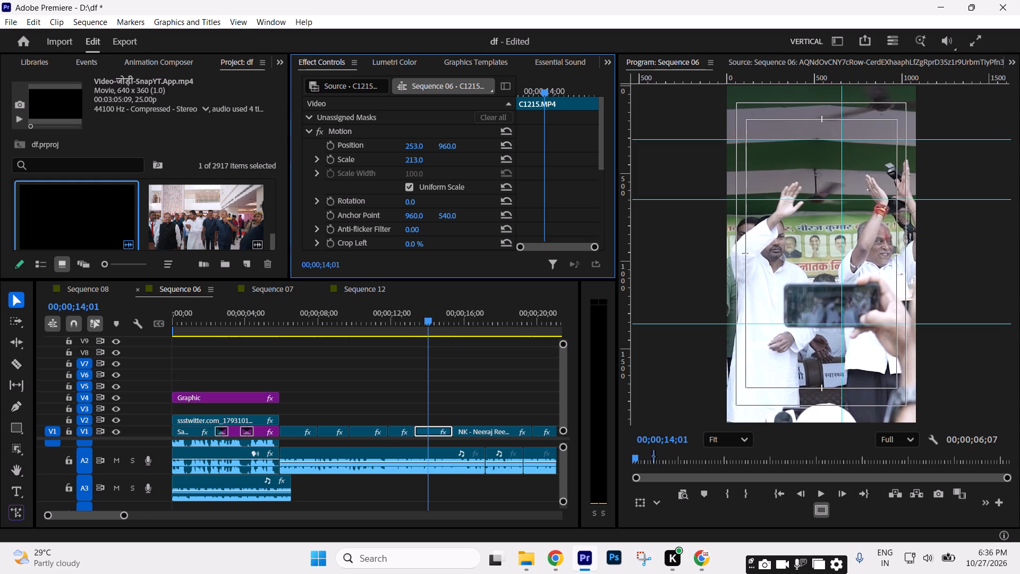
drag(453, 145, 454, 145)
key(space)
key(space)
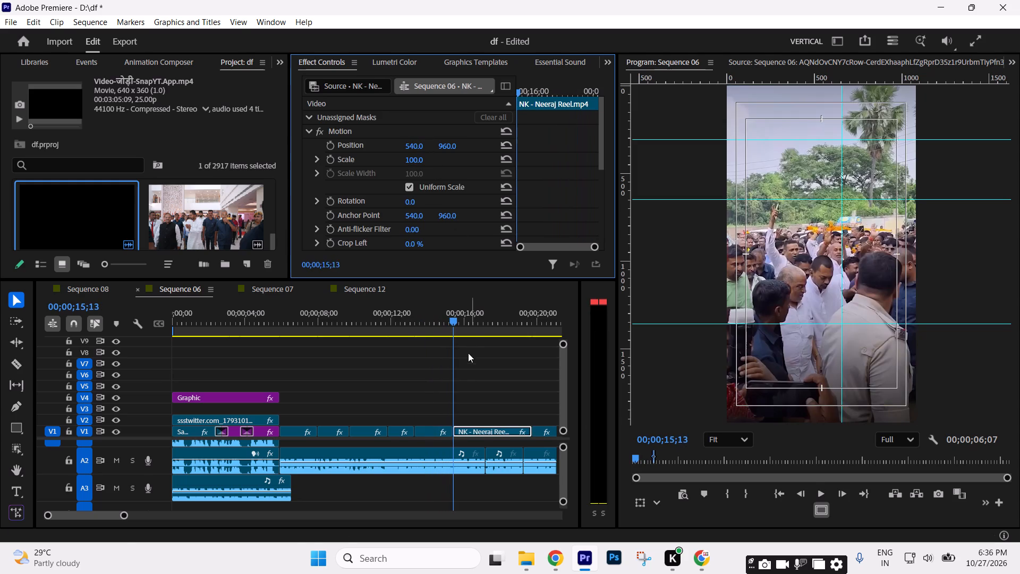
drag(471, 327, 488, 331)
key(space)
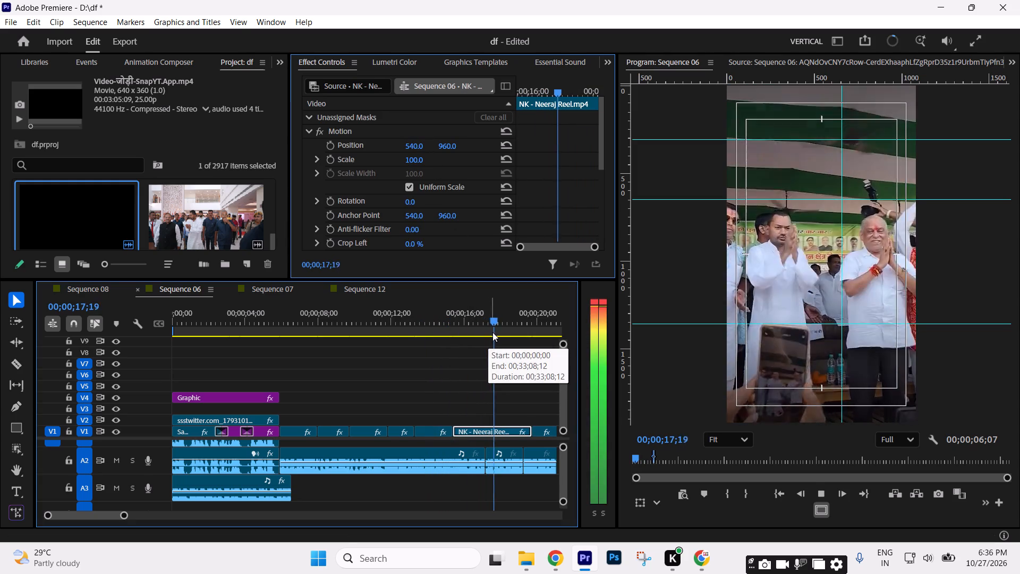
key(space)
drag(502, 319, 484, 320)
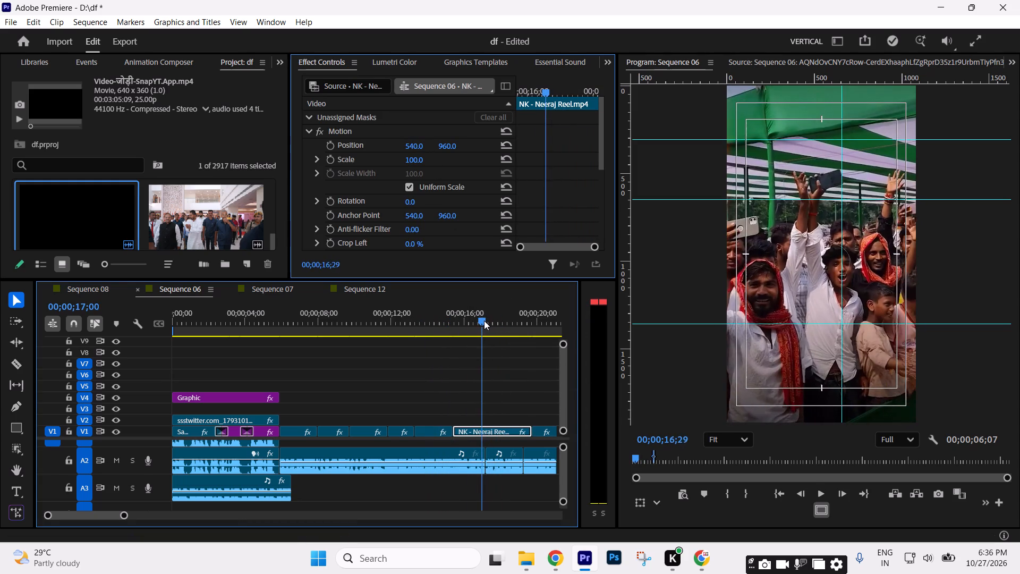
drag(484, 320, 485, 321)
Cut the C1217.MP4 crowd shot from V1 at 00;22;40;07 in the older edit farther along the sequence.
click(517, 397)
text(--)
text(--)
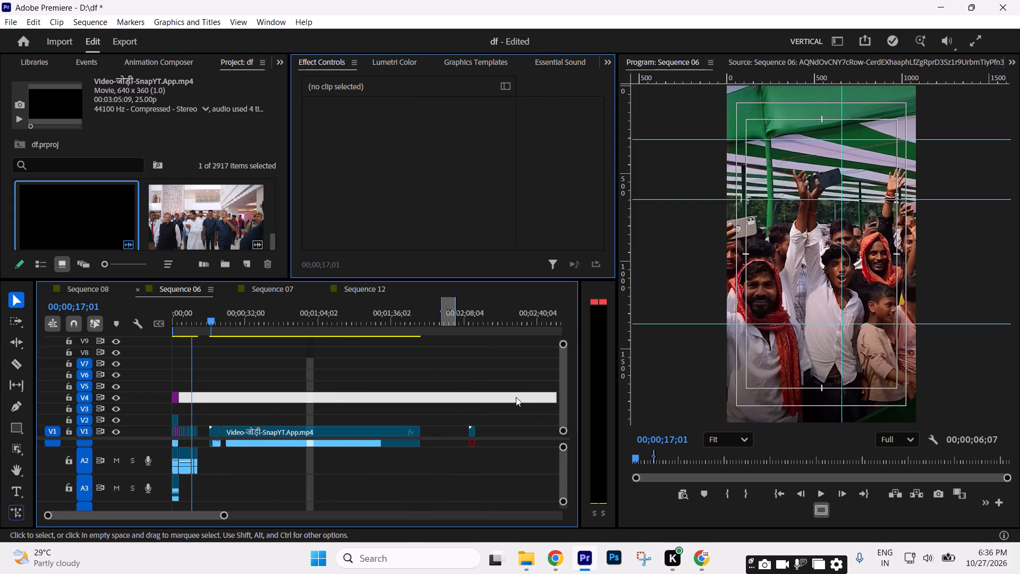
key(minus)
key(minus)
key(minus)
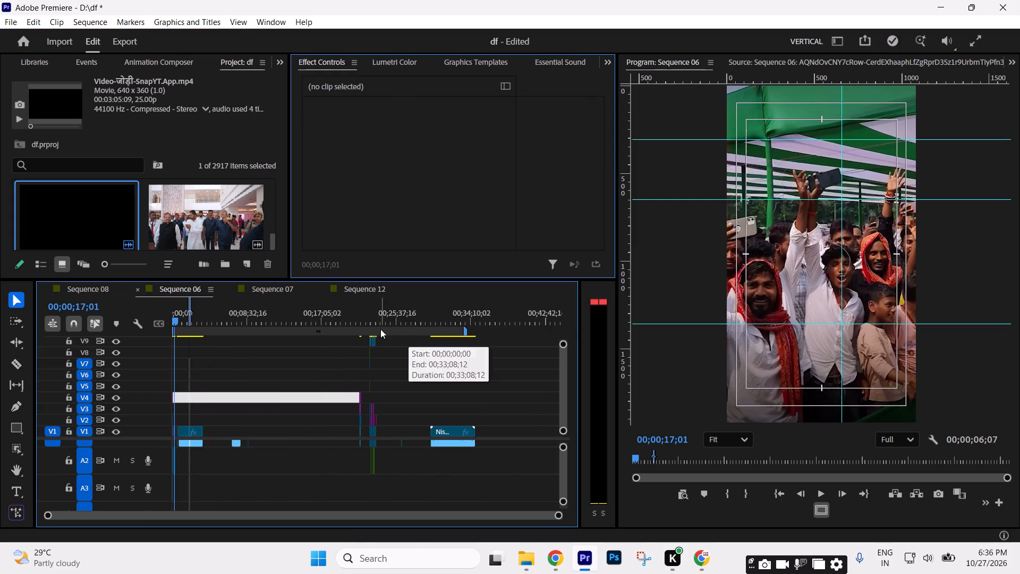
click(375, 327)
key(equal)
text(===)
key(equal)
key(equal)
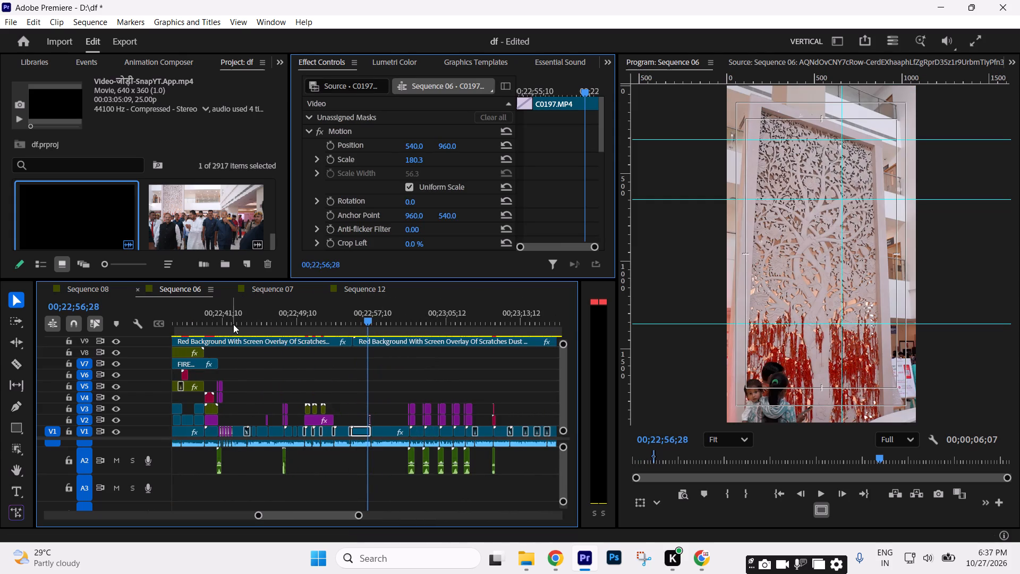
drag(233, 322, 214, 322)
key(equal)
key(equal)
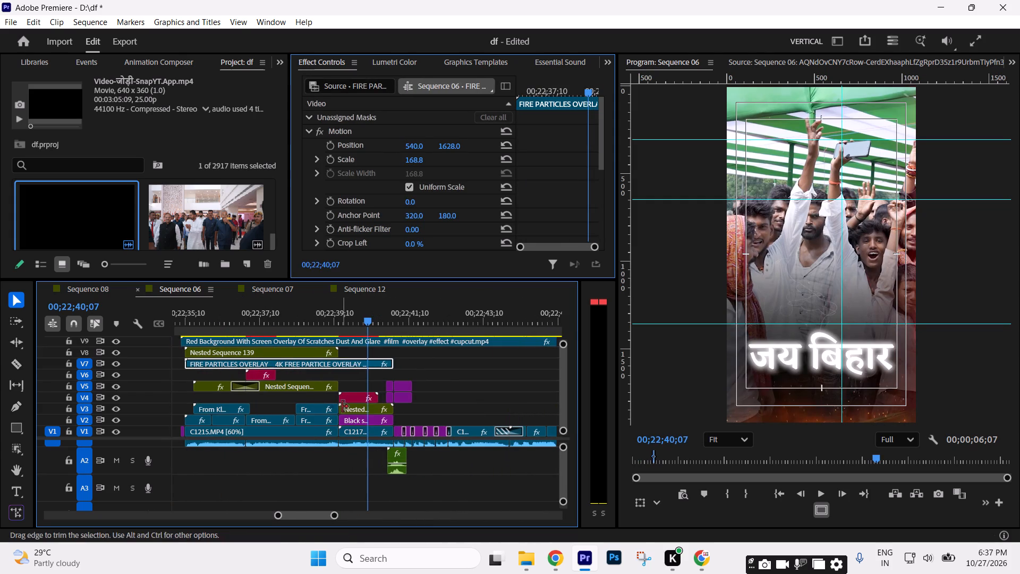
click(355, 410)
click(365, 429)
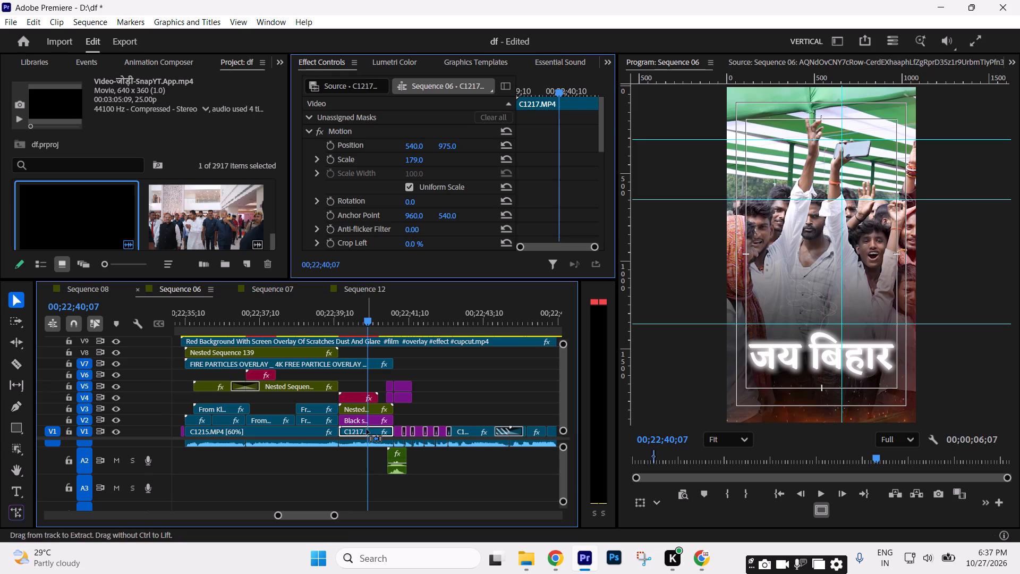
key(ctrl+x)
key(minus)
key(minus)
key(minus)
key(minus)
key(minus)
key(minus)
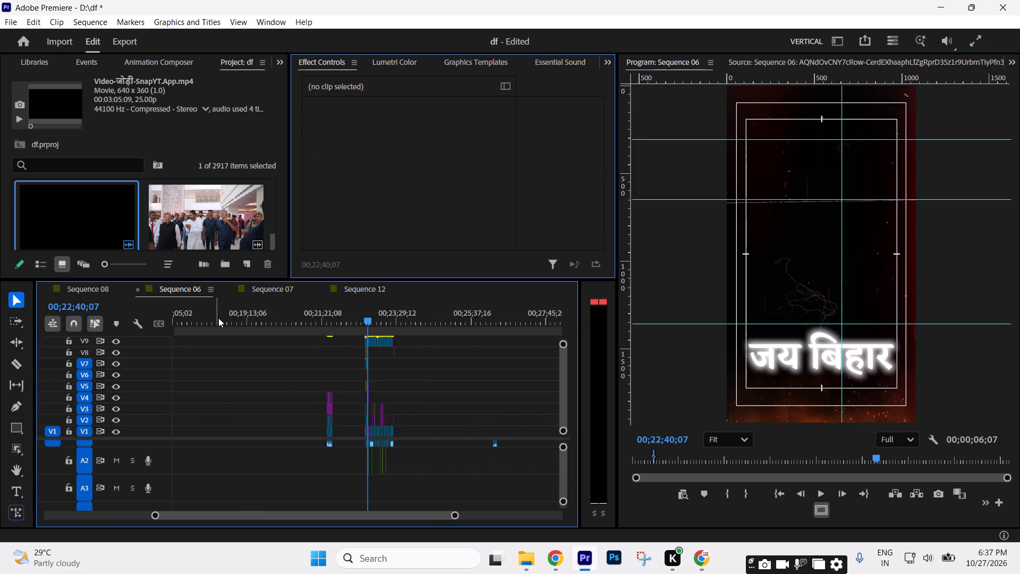
drag(218, 318, 0, 356)
key(equal)
key(equal)
key(equal)
key(equal)
key(equal)
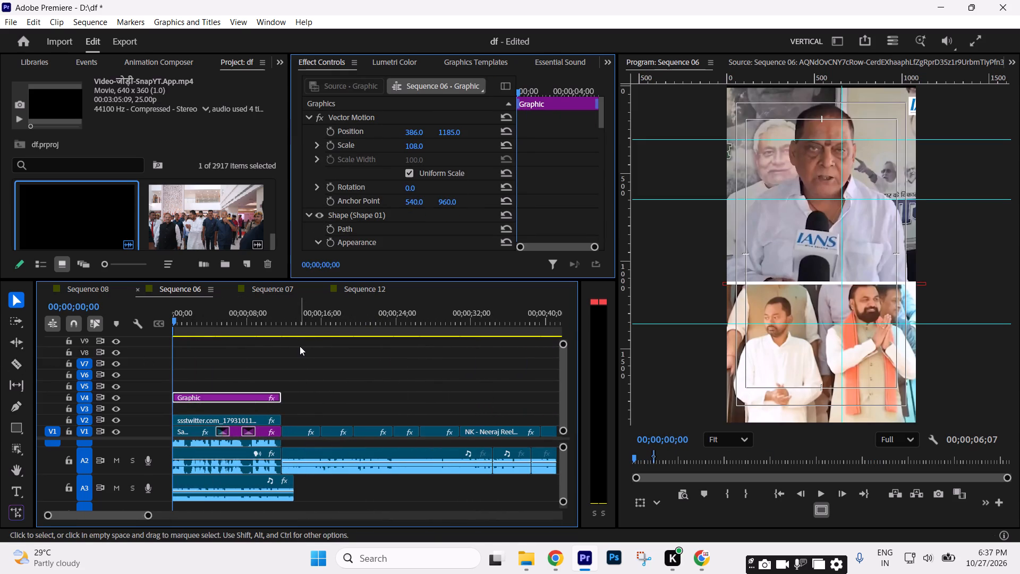
drag(291, 318, 377, 331)
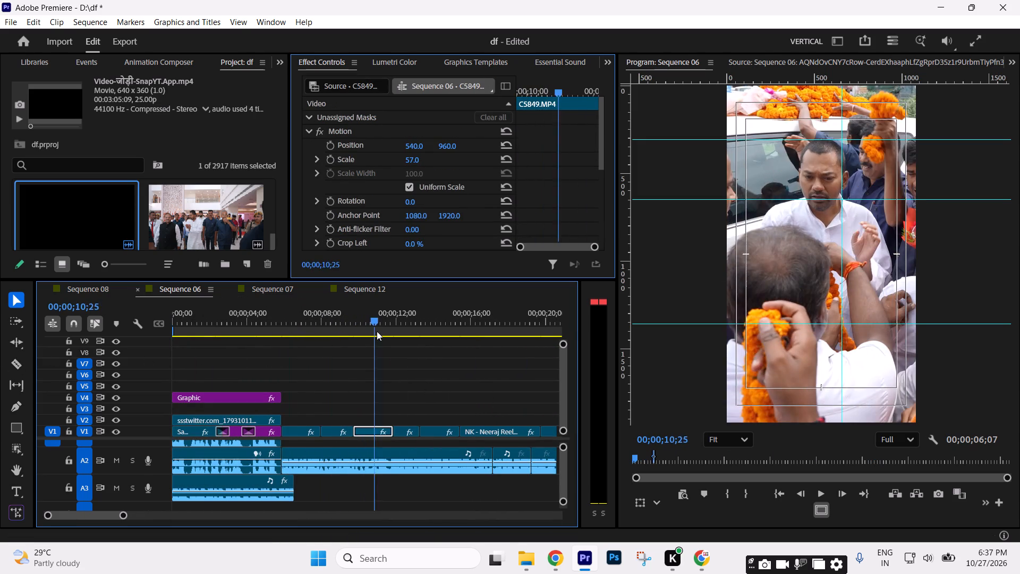
drag(377, 331, 379, 331)
key(minus)
click(290, 324)
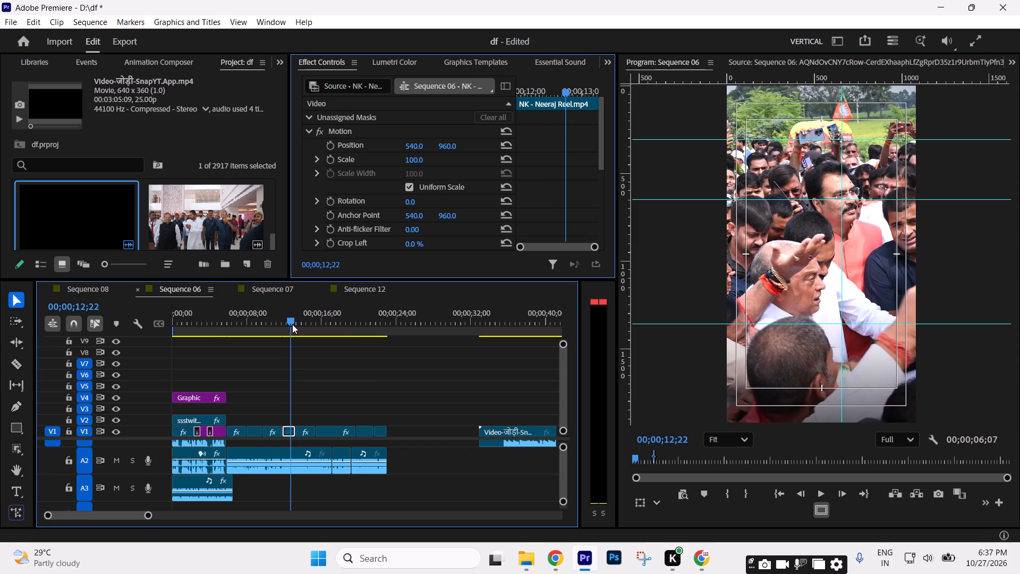
key(Delete)
Paste C1217.MP4 after the main edit, move it into the V1 gap at about 00;00;12;00, and play the result.
click(413, 322)
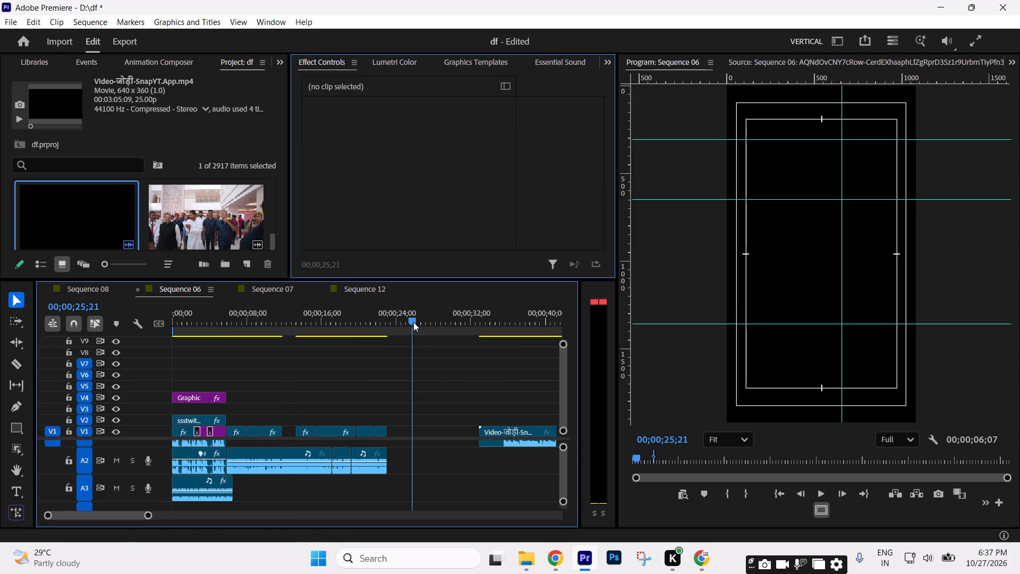
key(ctrl+v)
drag(418, 432, 290, 419)
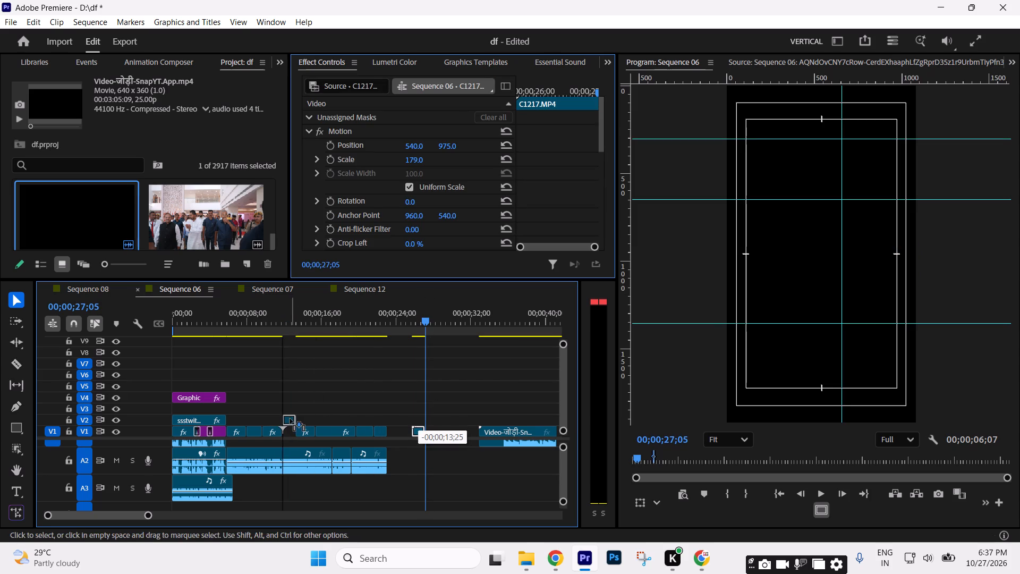
drag(290, 419, 290, 419)
click(288, 324)
key(equal)
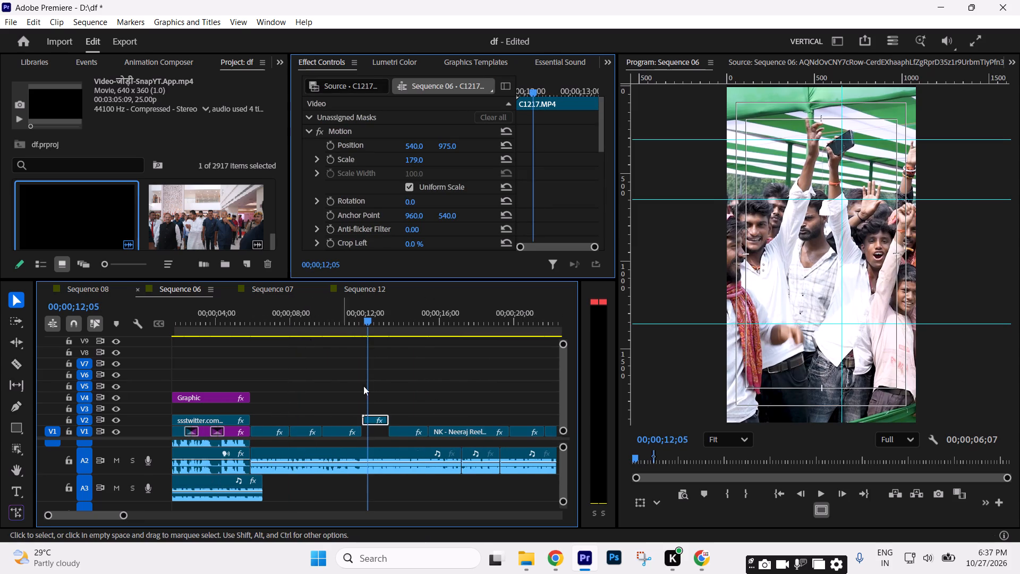
drag(373, 423, 374, 428)
key(space)
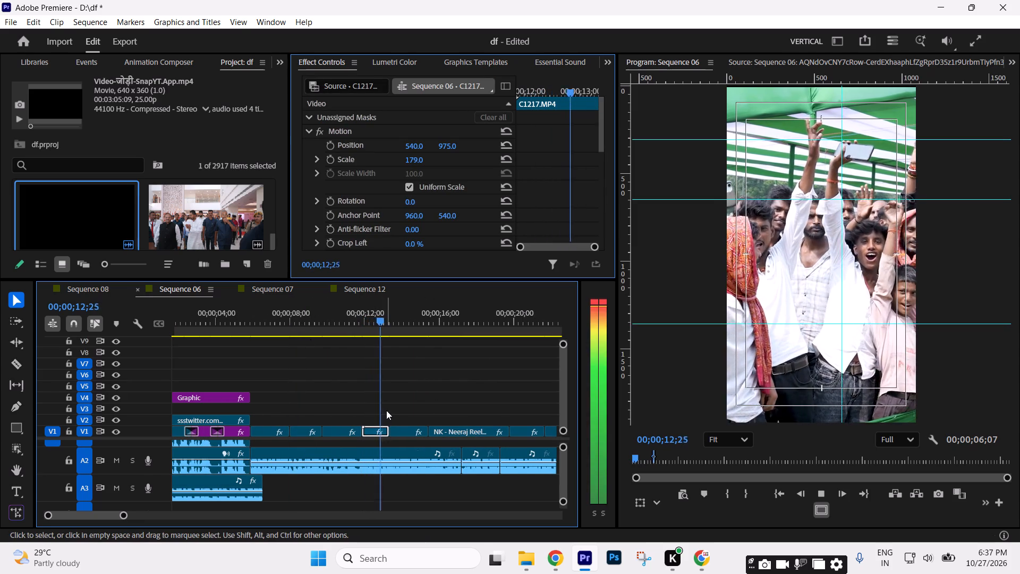
key(space)
key(space)
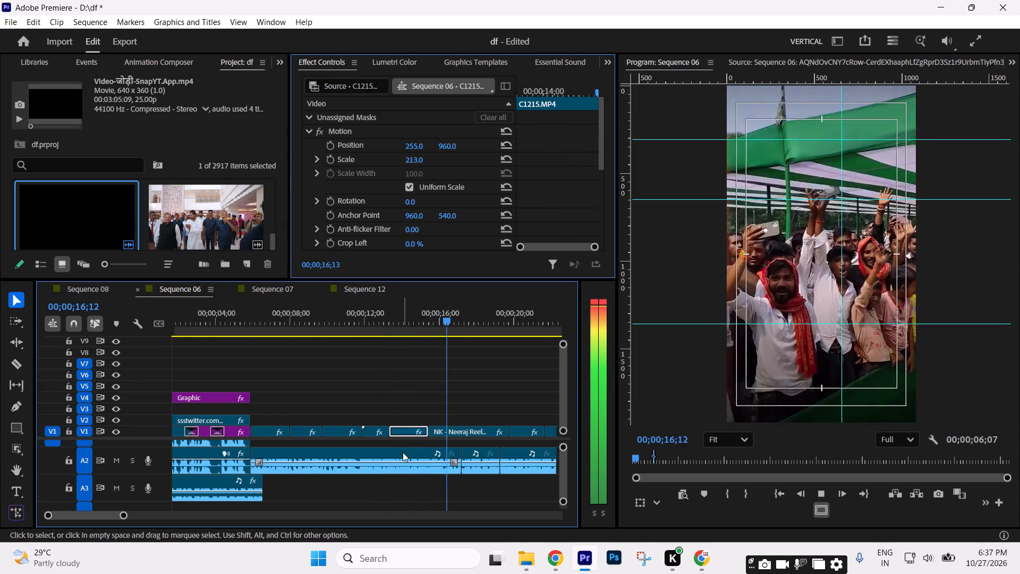
Undo the placement and pasting of C1217.MP4 and the deletion of the short NK - Neeraj Reel.mp4 clip on V1.
key(space)
drag(328, 328, 376, 340)
key(ctrl+z)
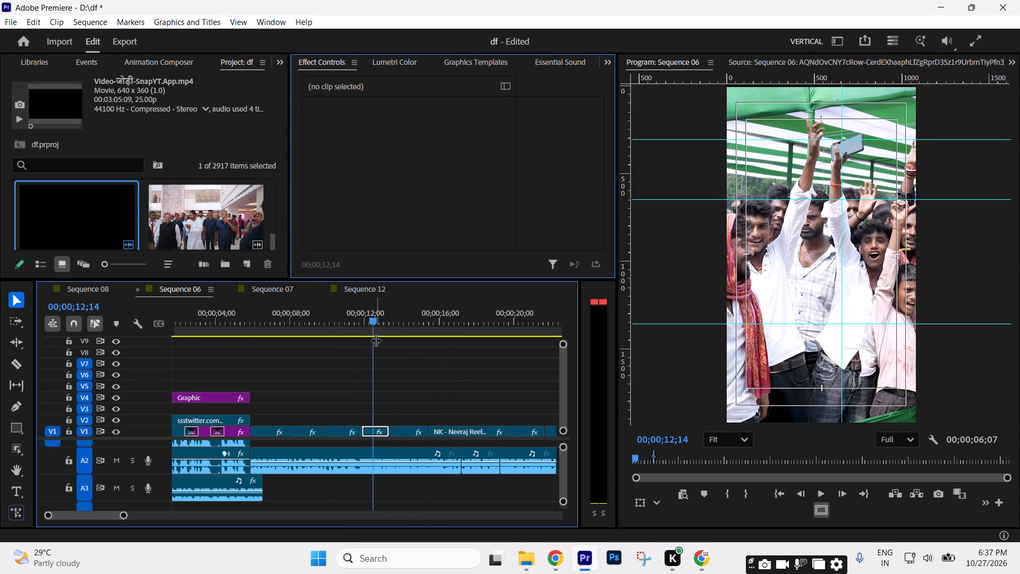
key(ctrl+z)
key(ctrl+z)
click(395, 433)
key(minus)
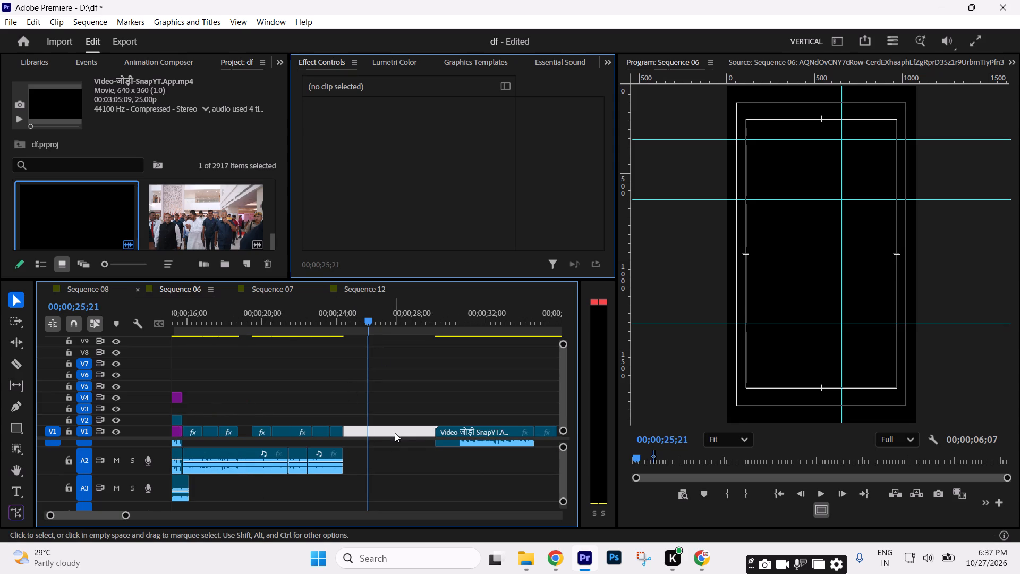
key(ctrl+z)
Paste the C1217.MP4 crowd shot into the empty space after the main edit, at 00;00;25;07 on V1.
drag(249, 322, 365, 343)
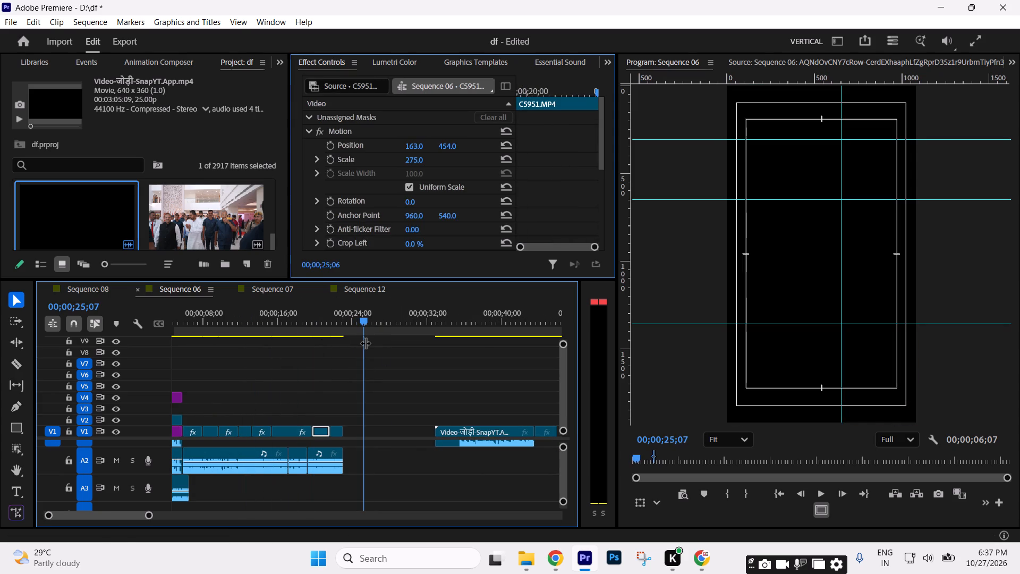
key(shift+v)
Move C1217.MP4 onto V1 directly after C1215.MP4, over the start of the long NK - Neeraj Reel.mp4 clip, and play the result.
drag(280, 323, 260, 327)
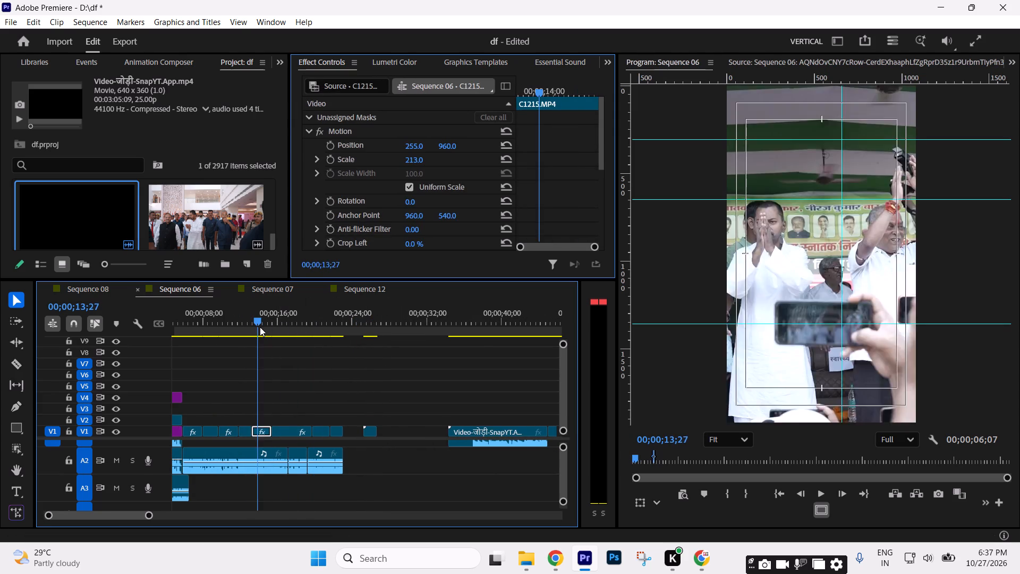
drag(260, 327, 291, 331)
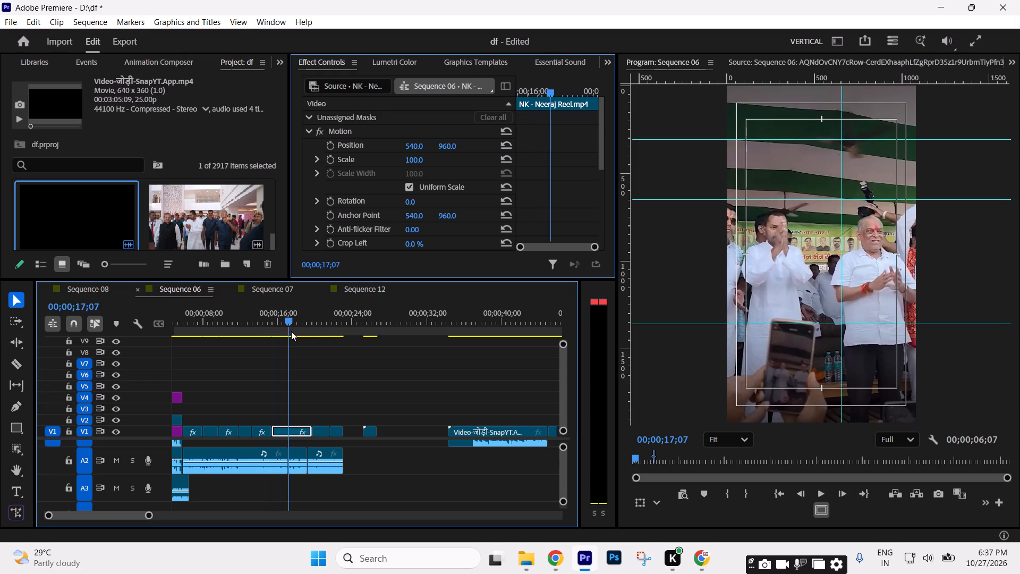
drag(291, 331, 367, 348)
drag(369, 434, 280, 420)
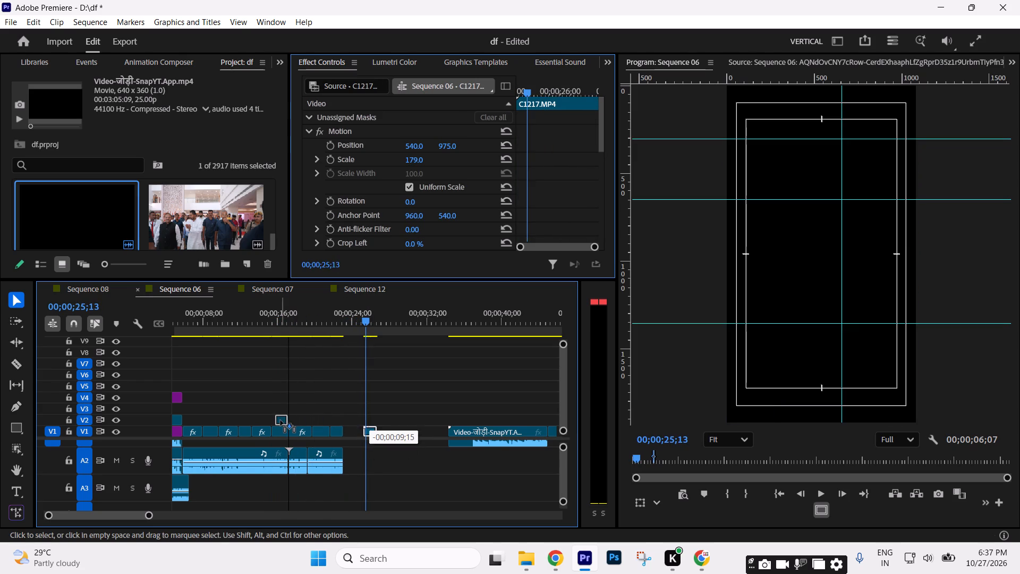
drag(280, 420, 277, 420)
click(276, 331)
key(equal)
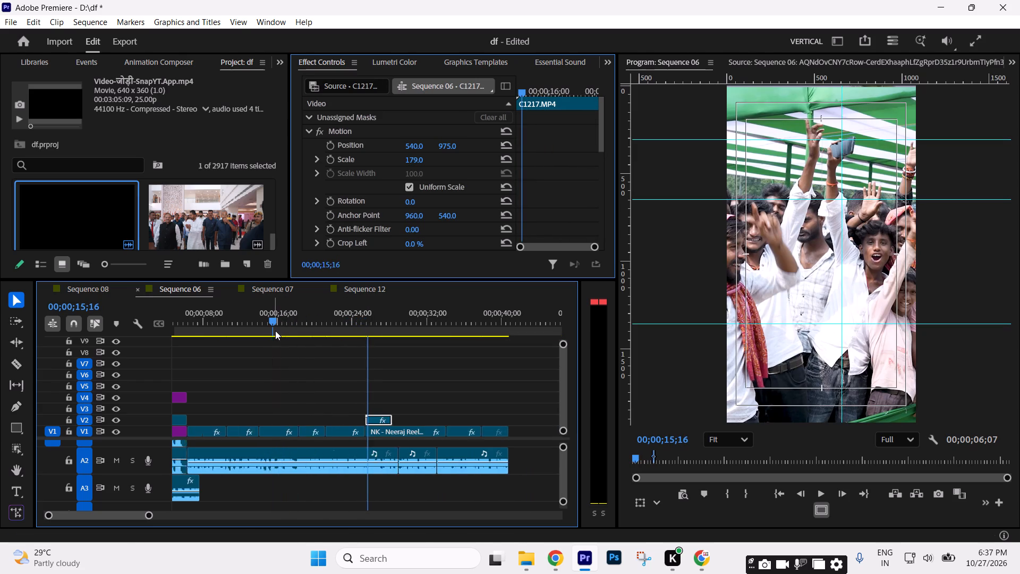
key(equal)
drag(402, 419, 403, 429)
key(space)
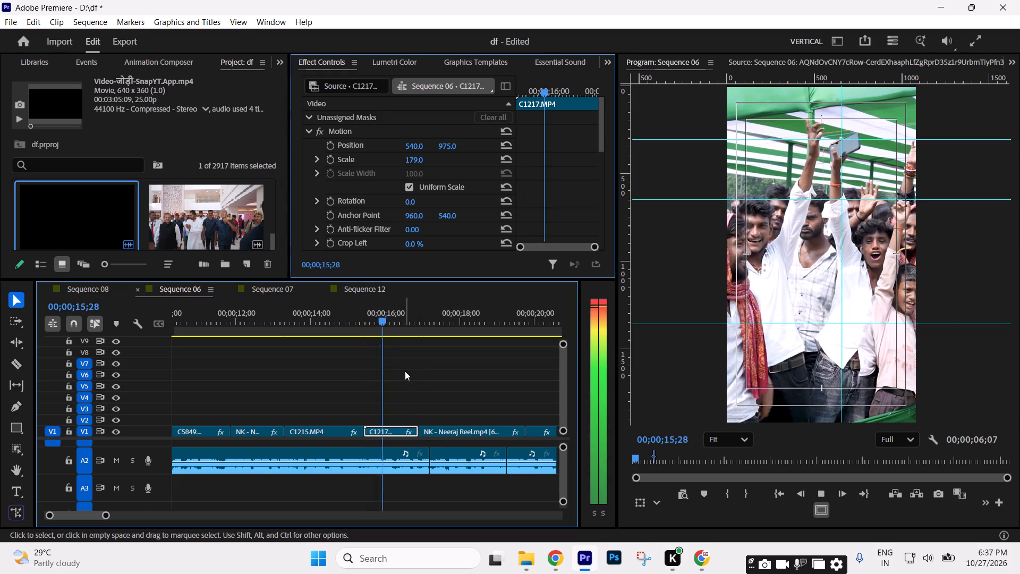
key(space)
key(space)
key(space)
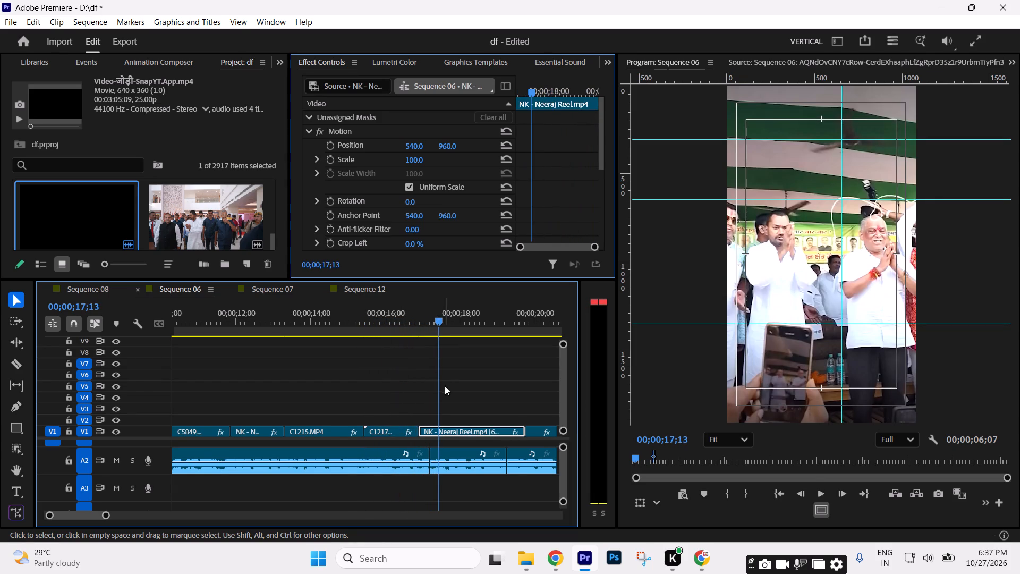
click(435, 318)
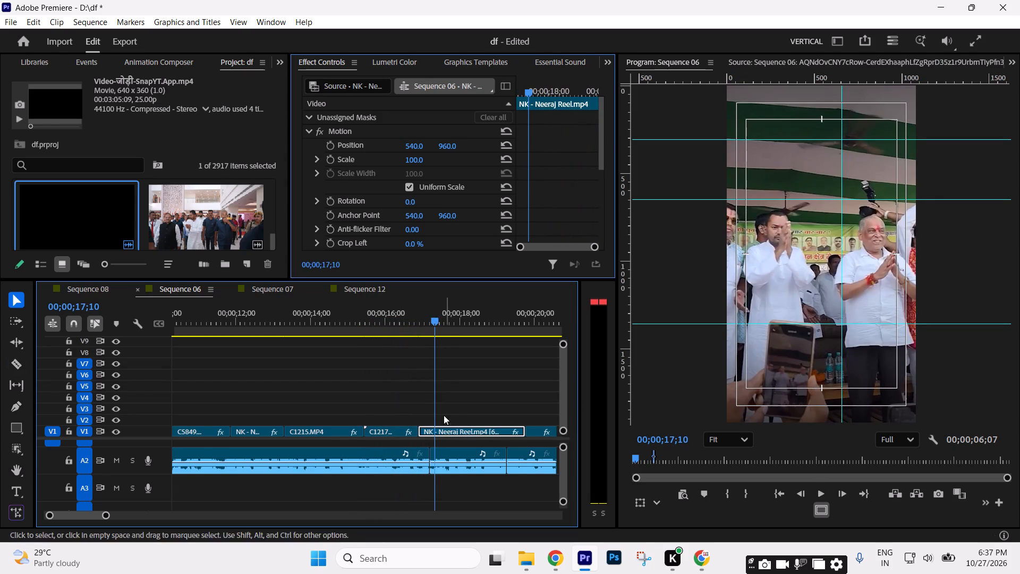
key(c)
click(432, 434)
key(v)
key(c)
click(436, 429)
key(v)
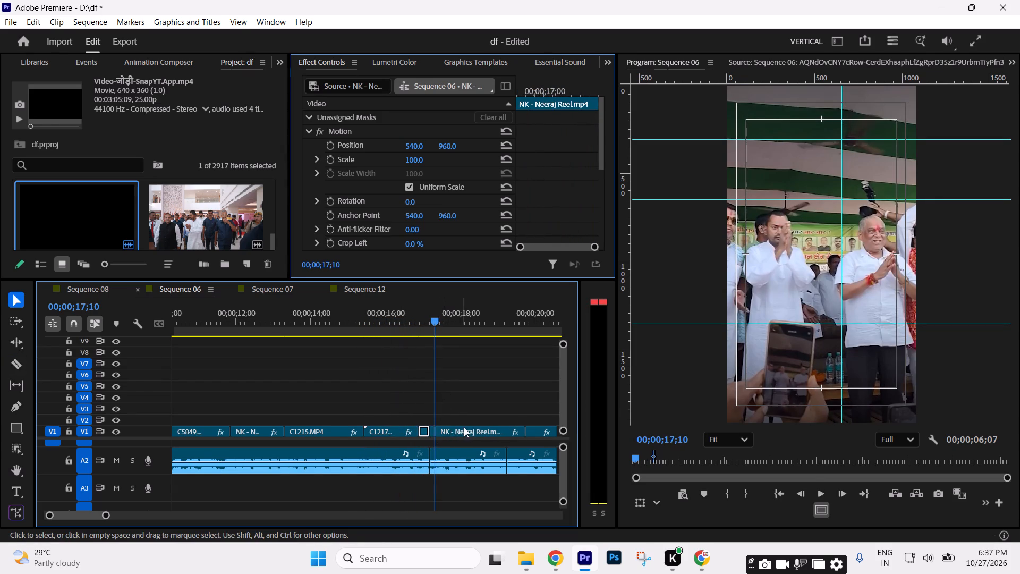
drag(464, 427, 451, 428)
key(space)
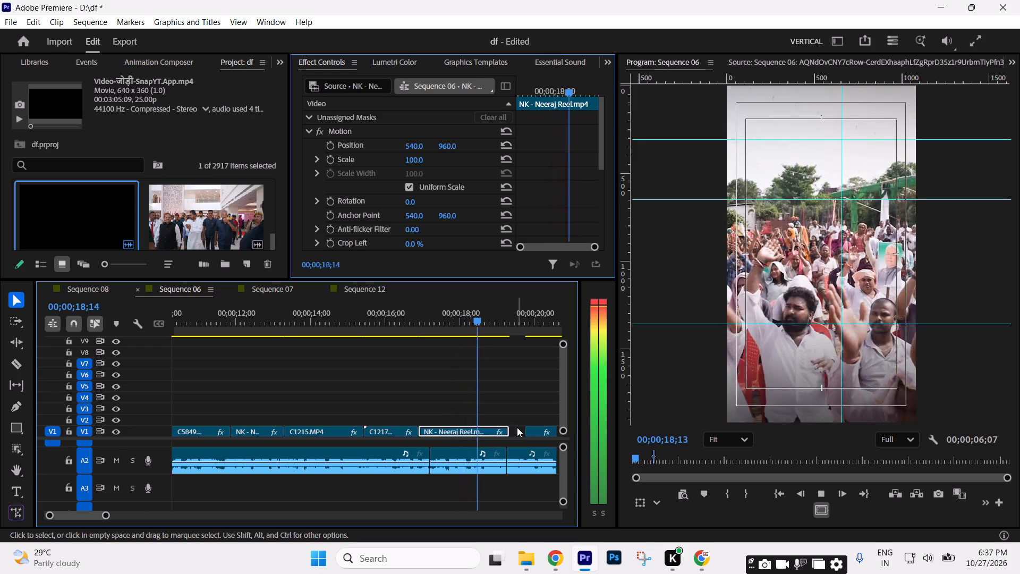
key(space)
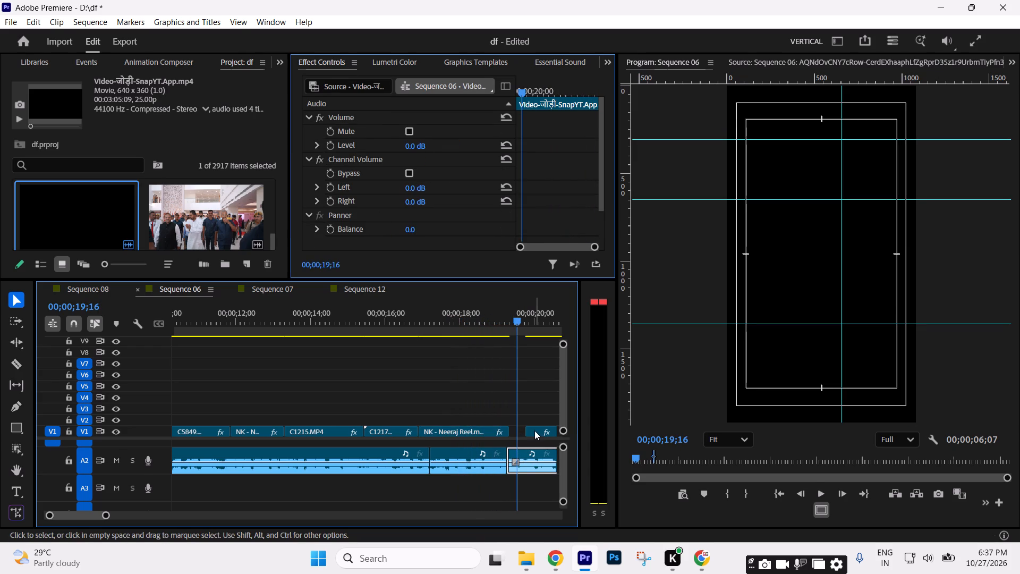
Move C5951.MP4 on V1 directly after the NK - Neeraj Reel.mp4 clip and play through to its end.
drag(534, 430, 516, 429)
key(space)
click(533, 402)
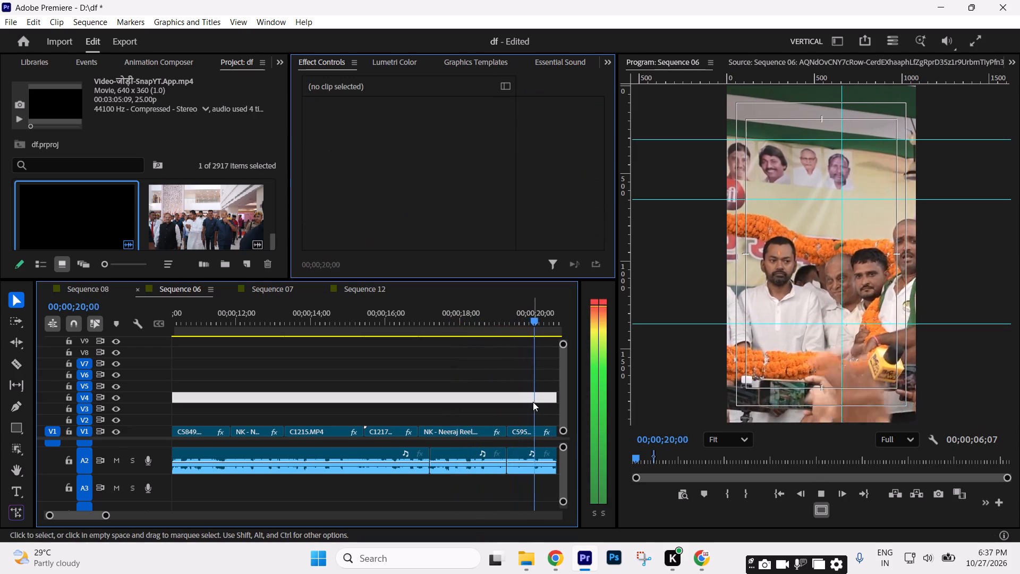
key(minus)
key(equal)
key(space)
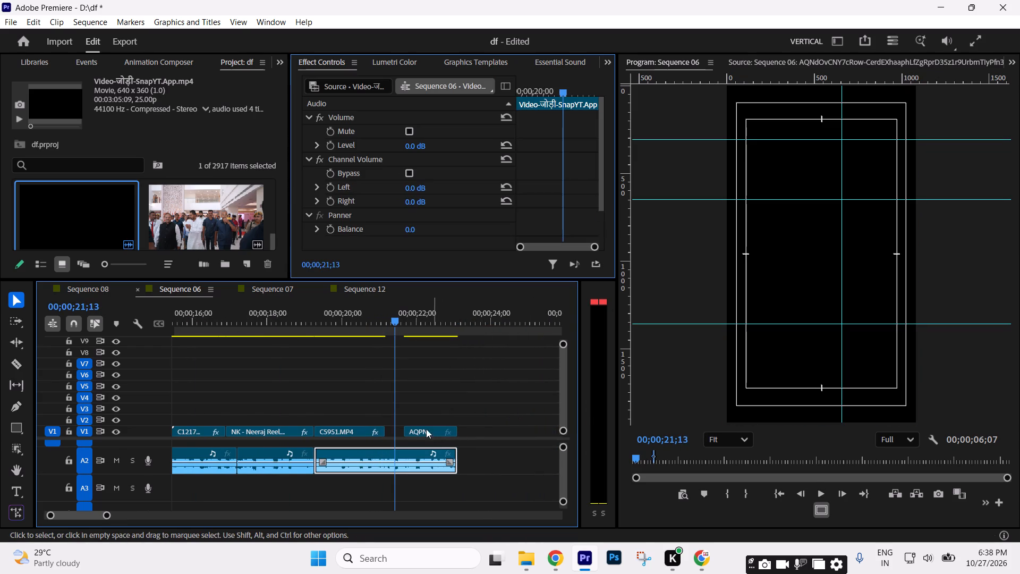
click(362, 325)
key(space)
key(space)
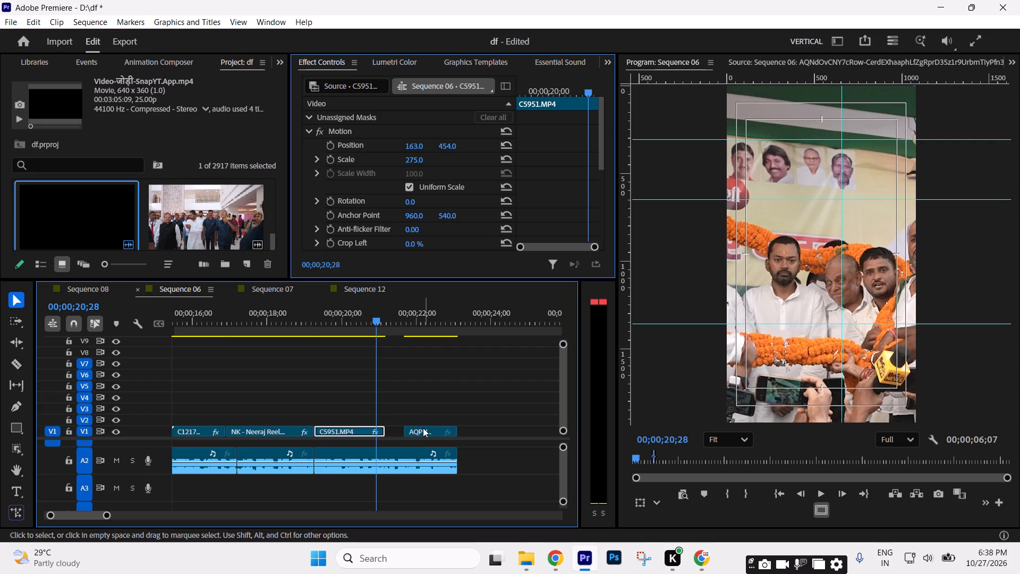
Move the AQPNy speech clip directly after C5951.MP4 on V1, extend its end to match the A2 audio's end, and play it.
drag(422, 430, 403, 430)
drag(443, 430, 459, 429)
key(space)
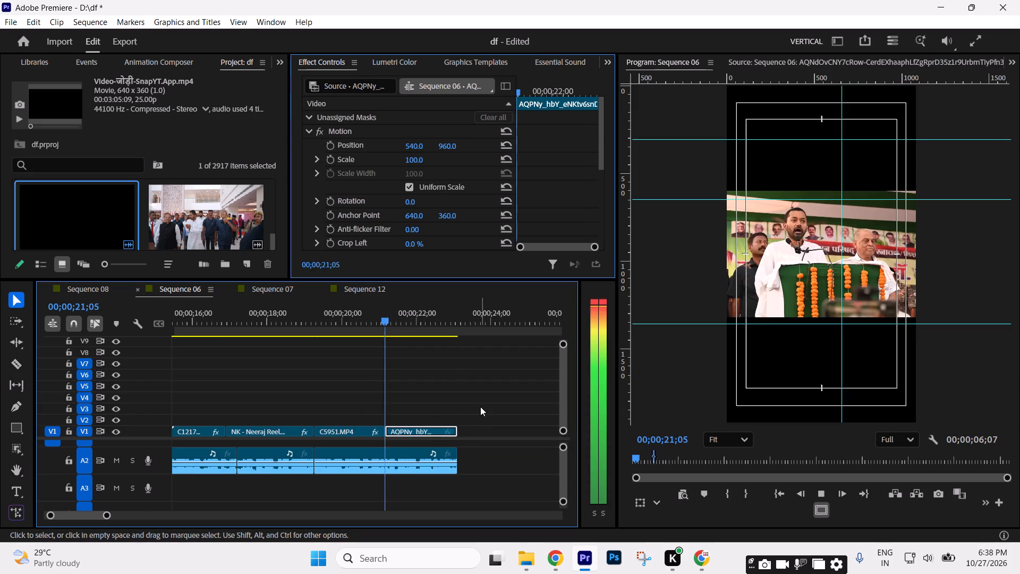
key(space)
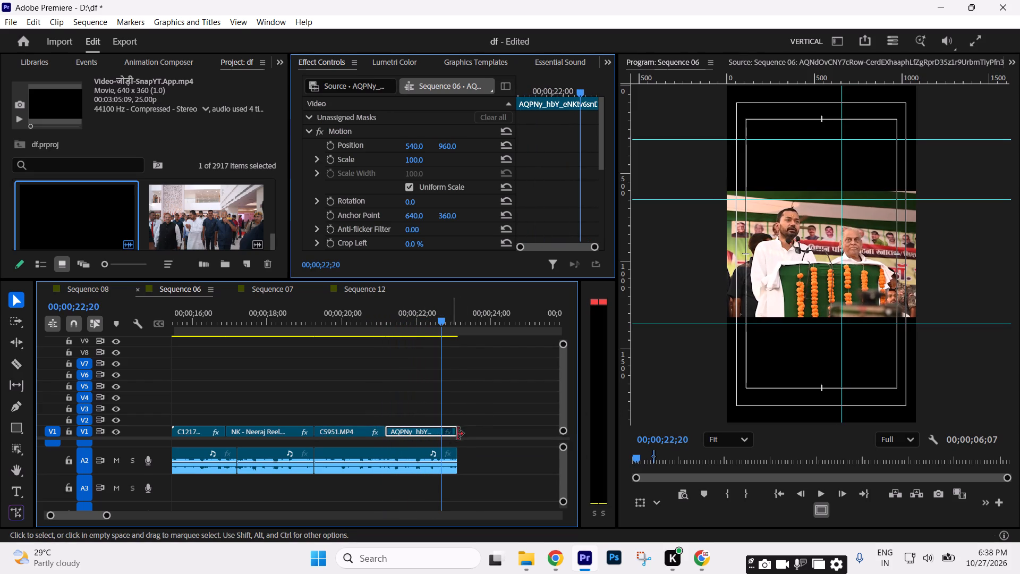
Save the project.
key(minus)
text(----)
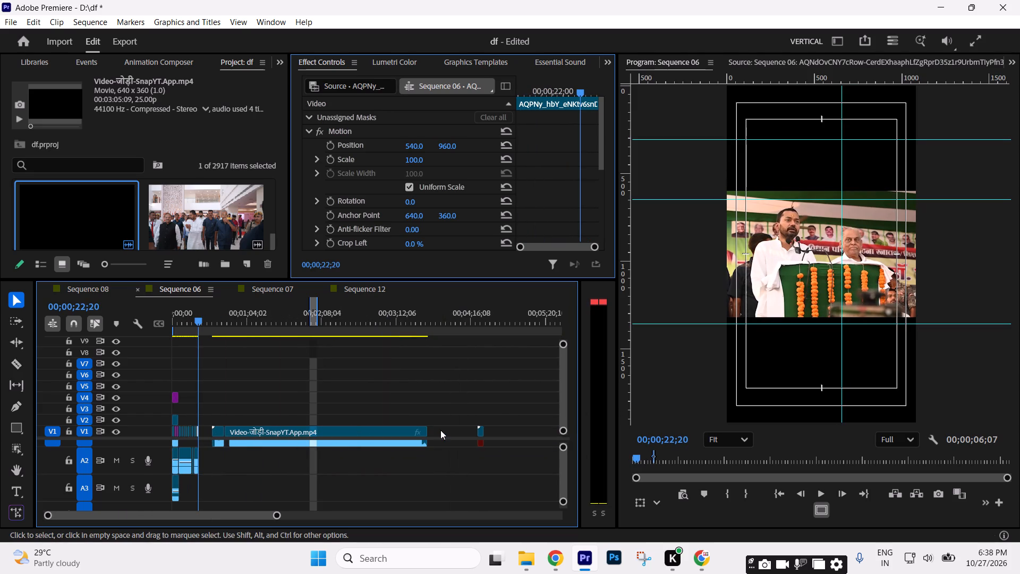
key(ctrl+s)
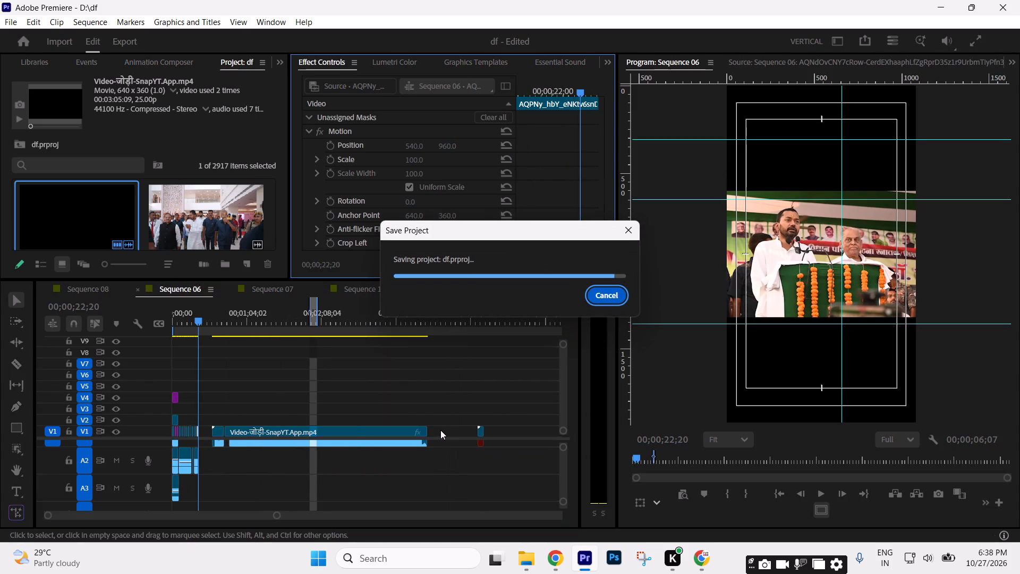
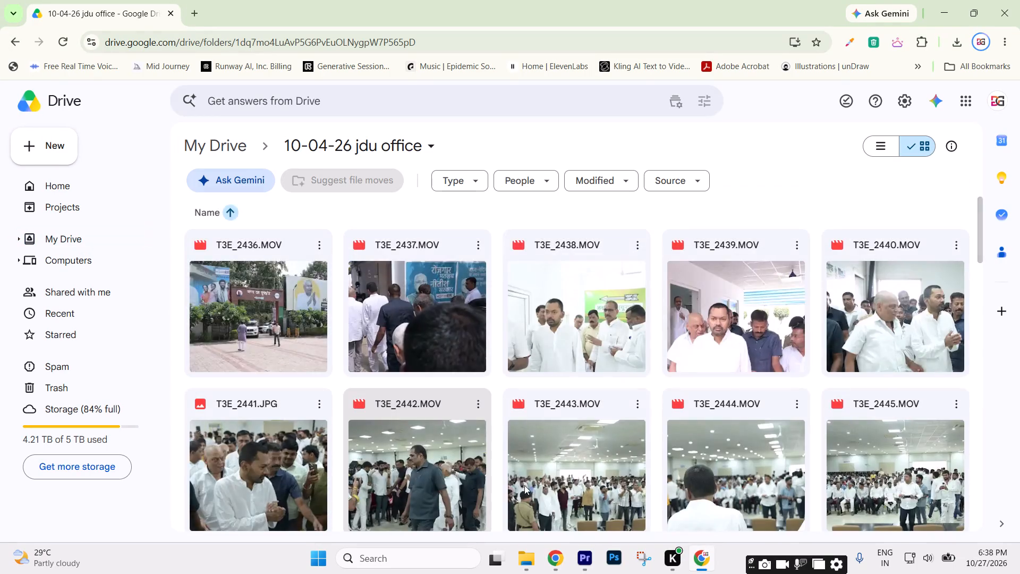
Look through the clips in the 10-04-26 jdu office folder on Google Drive for further event footage.
scroll(533, 482, down, 20)
scroll(533, 482, down, 20)
scroll(533, 482, down, 4)
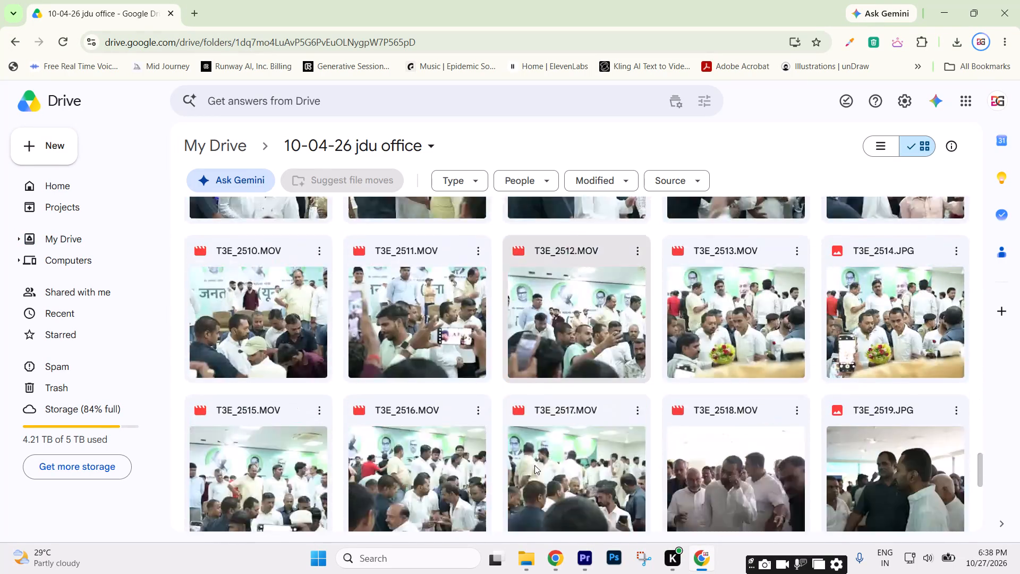
scroll(534, 465, down, 20)
scroll(534, 465, down, 6)
scroll(424, 302, up, 4)
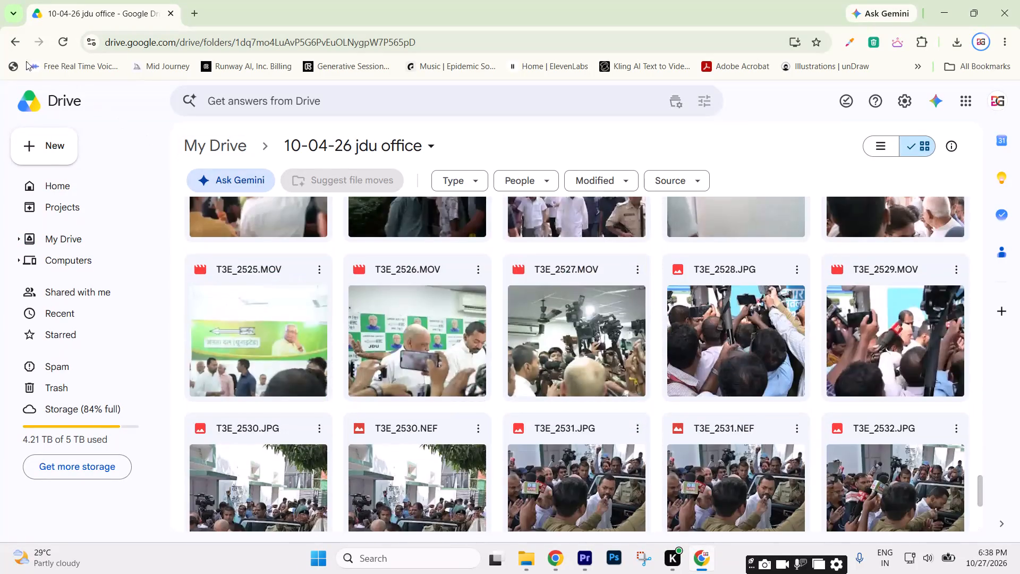
Return to My Drive and select the 29 Oct 2025 folder.
click(18, 45)
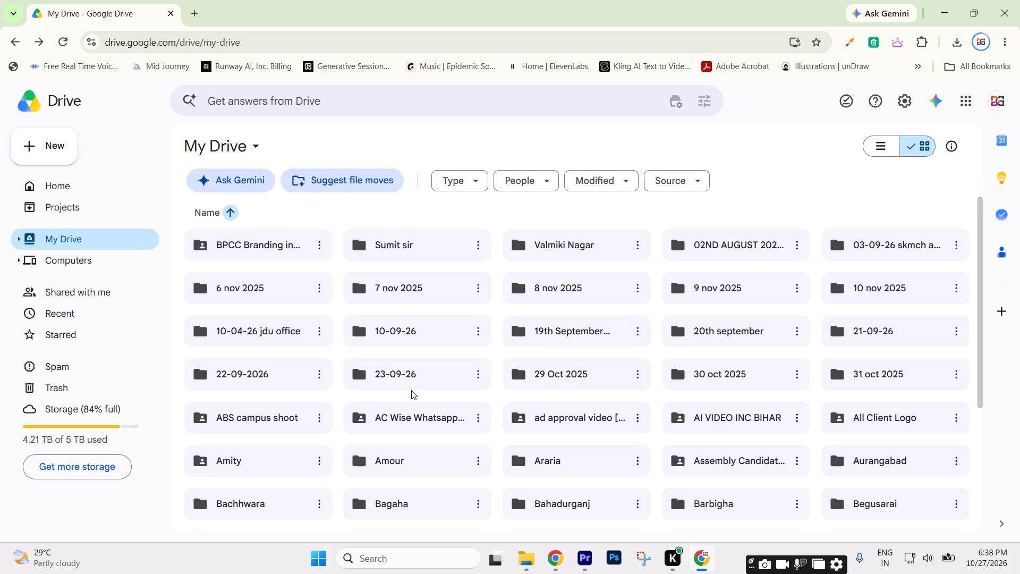
click(584, 374)
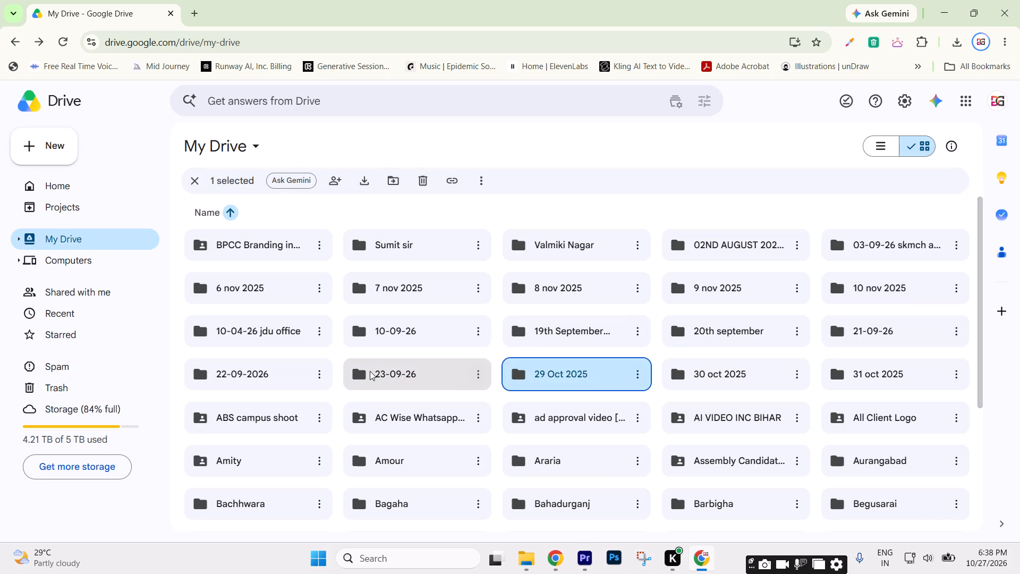
Check the 29 Oct 2025 and 30 oct 2025 folders in My Drive.
double_click(557, 371)
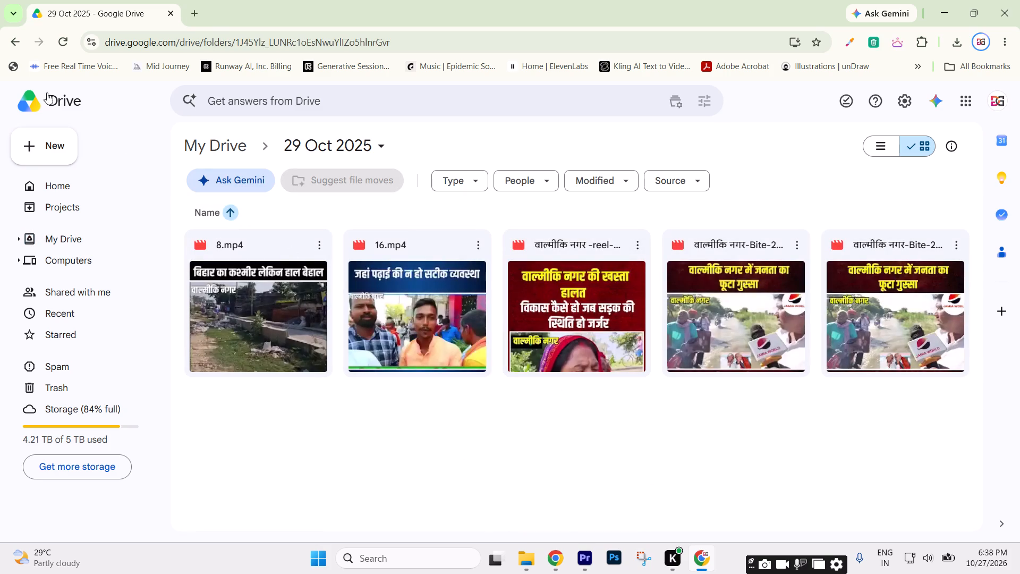
click(10, 45)
click(579, 377)
double_click(696, 377)
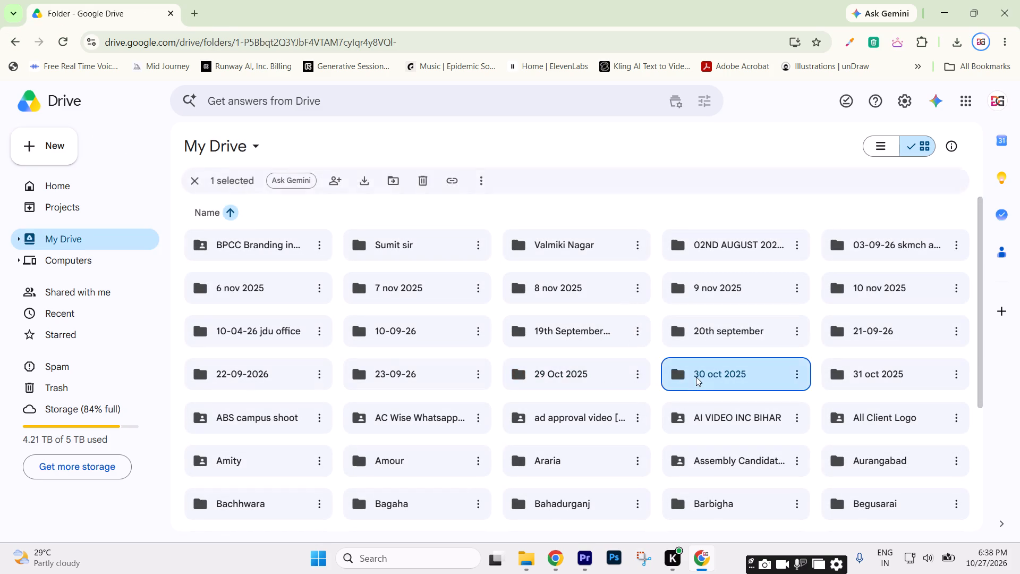
click(16, 46)
Browse the My Drive folders and check the contents of the Nishant Ji folder.
scroll(896, 421, down, 1)
scroll(214, 423, down, 2)
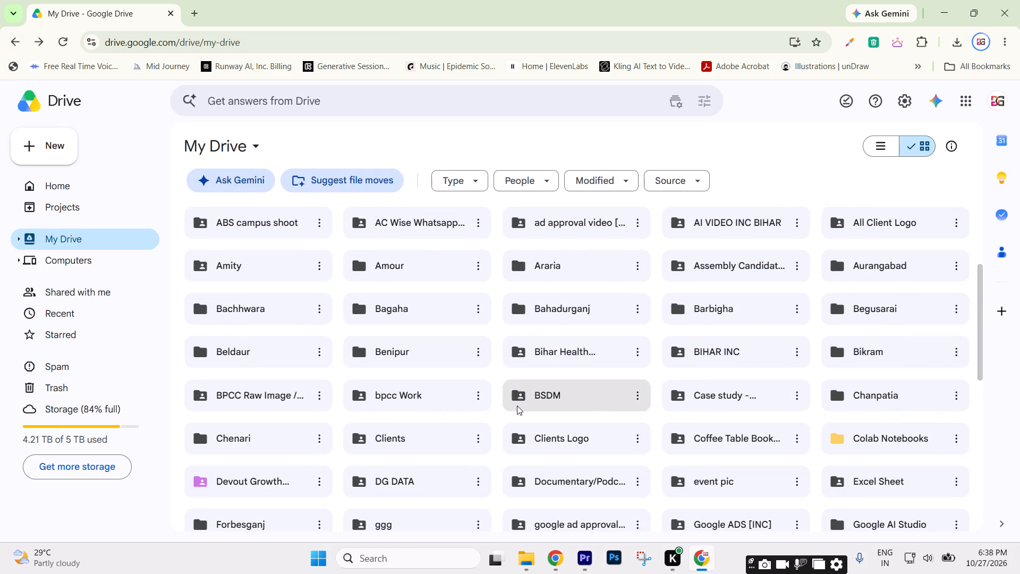
scroll(840, 399, down, 1)
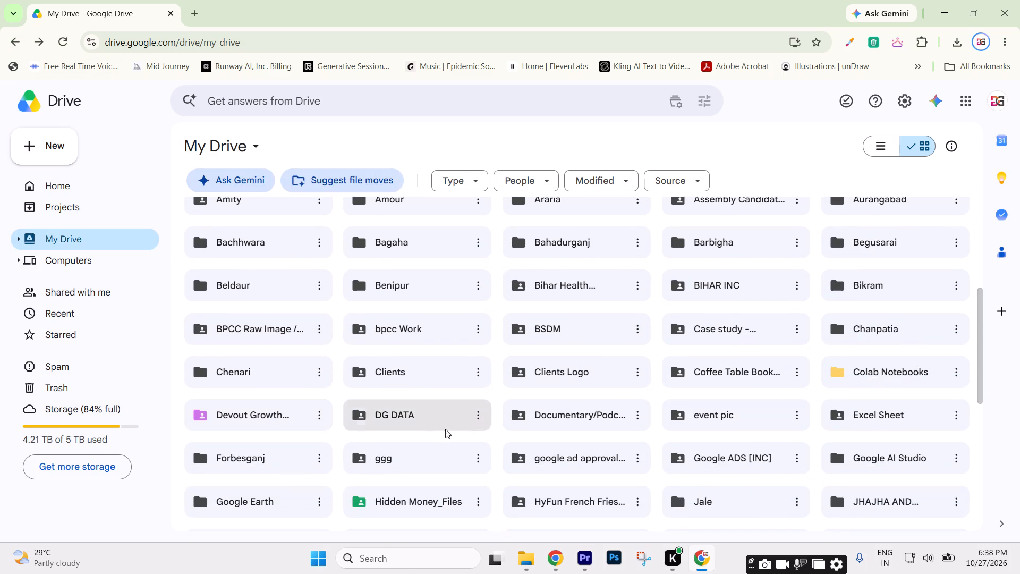
scroll(864, 402, down, 2)
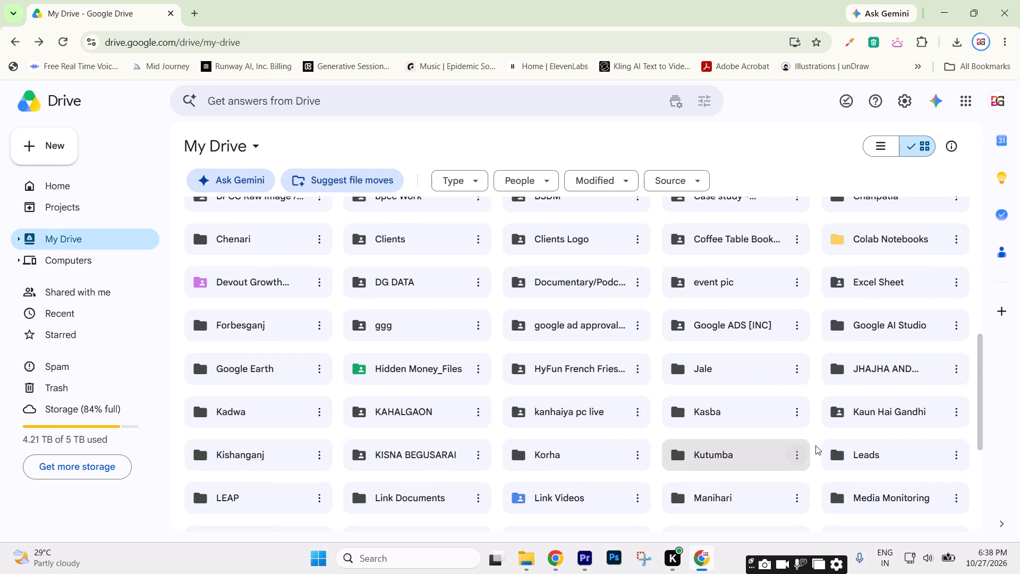
scroll(601, 395, down, 1)
scroll(399, 428, down, 1)
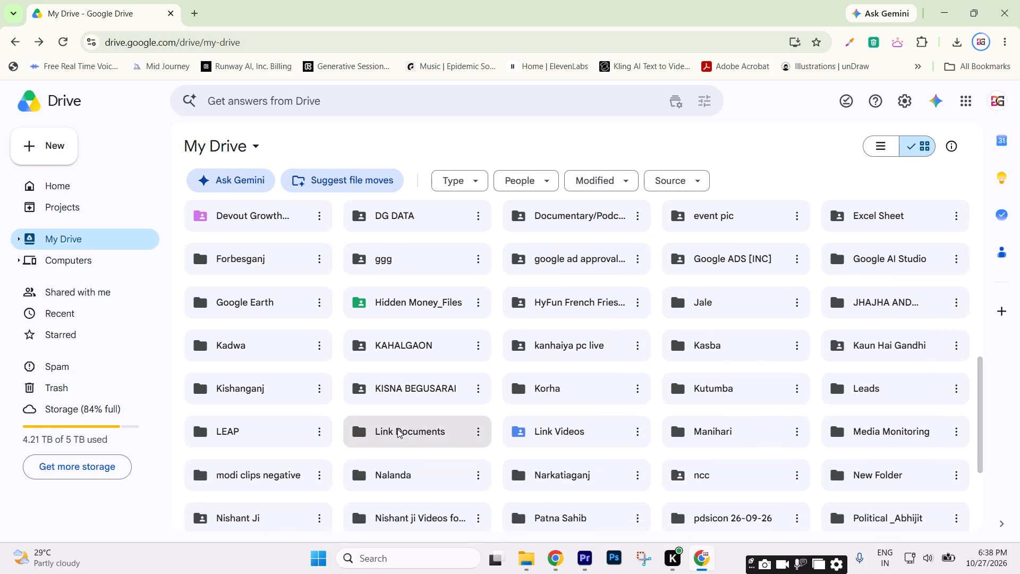
scroll(397, 429, down, 1)
click(236, 390)
scroll(623, 403, up, 2)
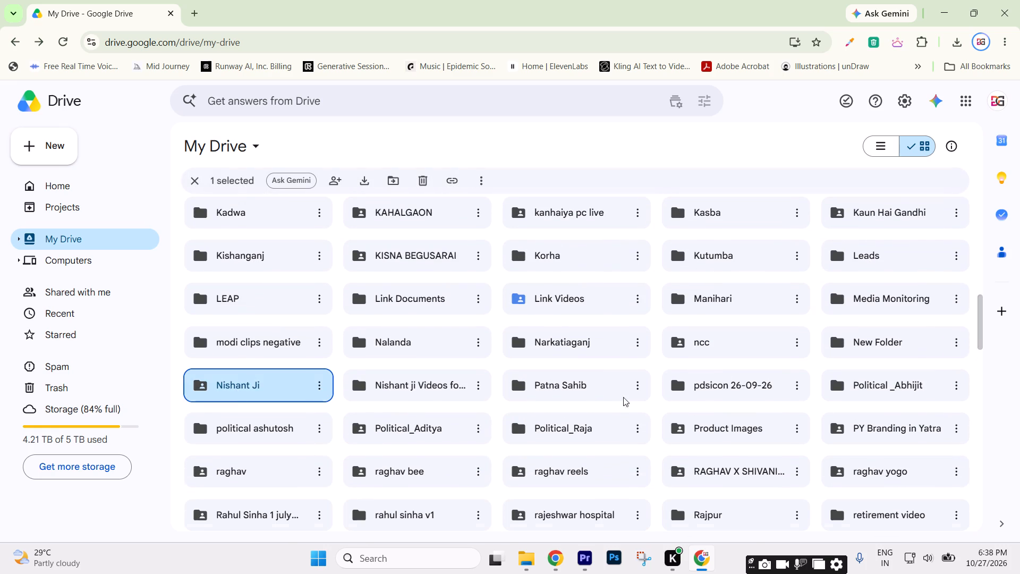
scroll(623, 397, up, 10)
scroll(623, 390, down, 6)
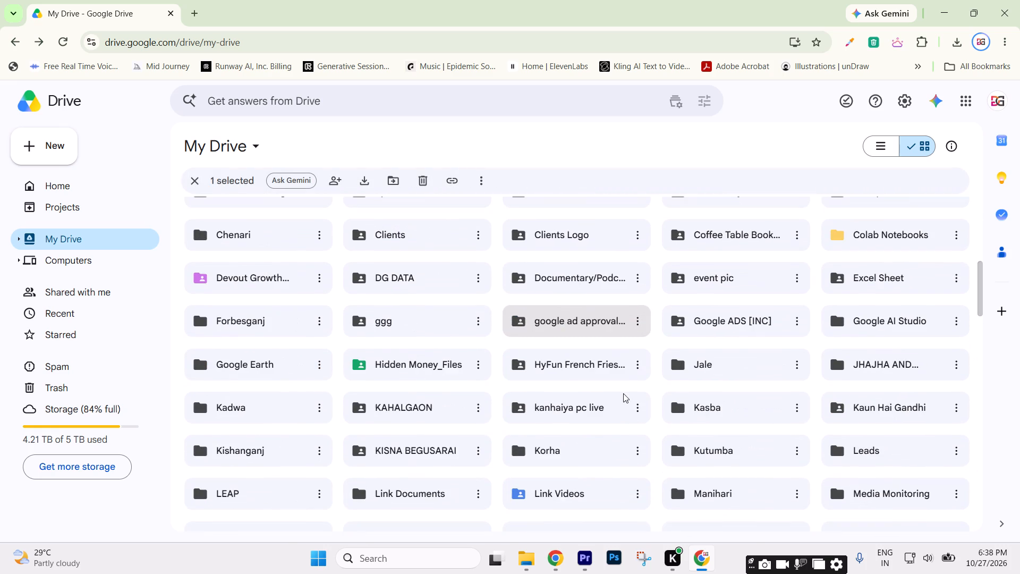
scroll(623, 394, up, 6)
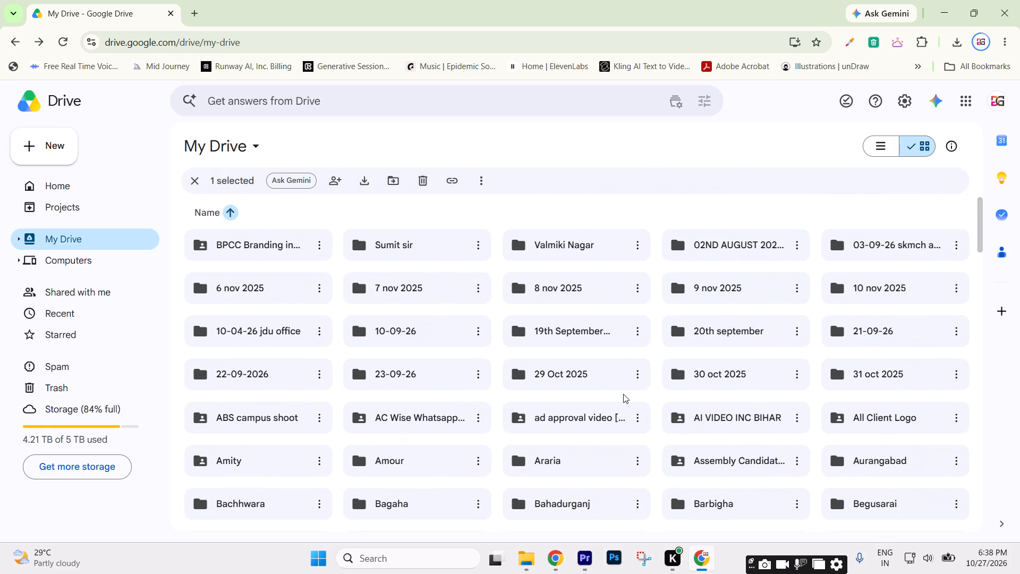
scroll(623, 395, down, 6)
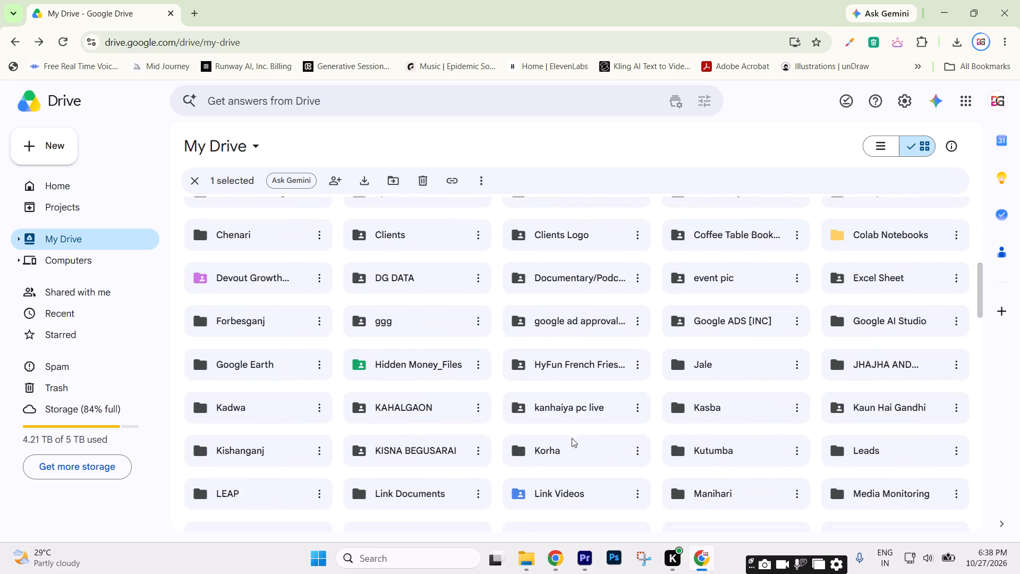
scroll(284, 484, down, 3)
double_click(265, 382)
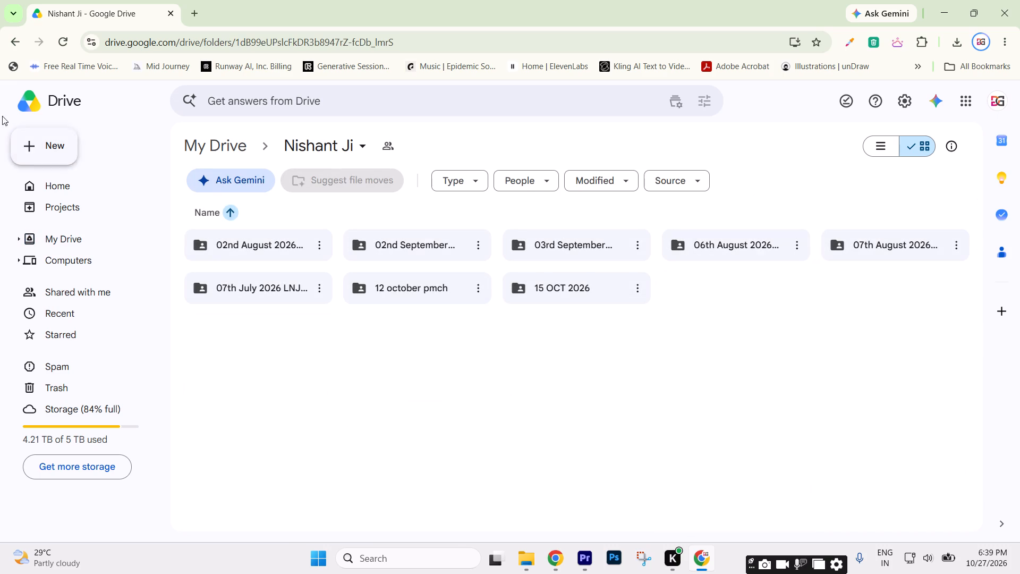
click(14, 44)
Look through the whole My Drive listing, from the dated folders down to the loose video and Photoshop files.
scroll(813, 336, down, 5)
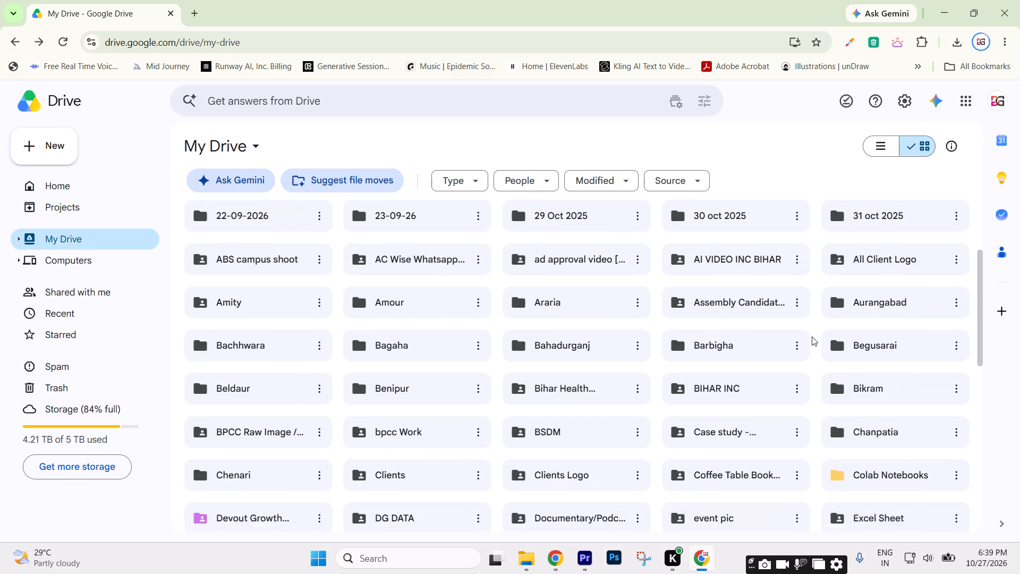
scroll(810, 339, down, 4)
scroll(914, 398, up, 8)
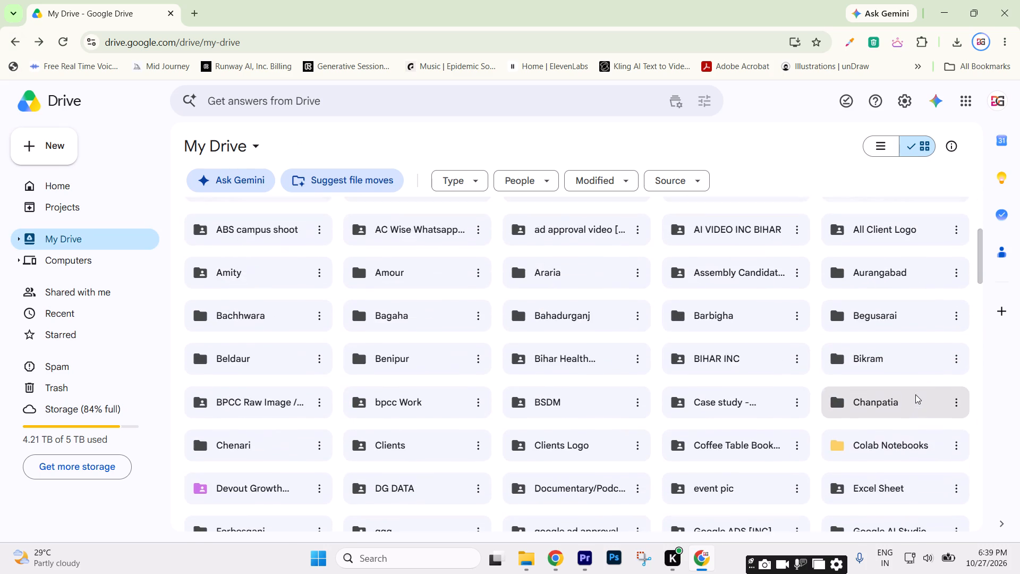
scroll(915, 394, up, 3)
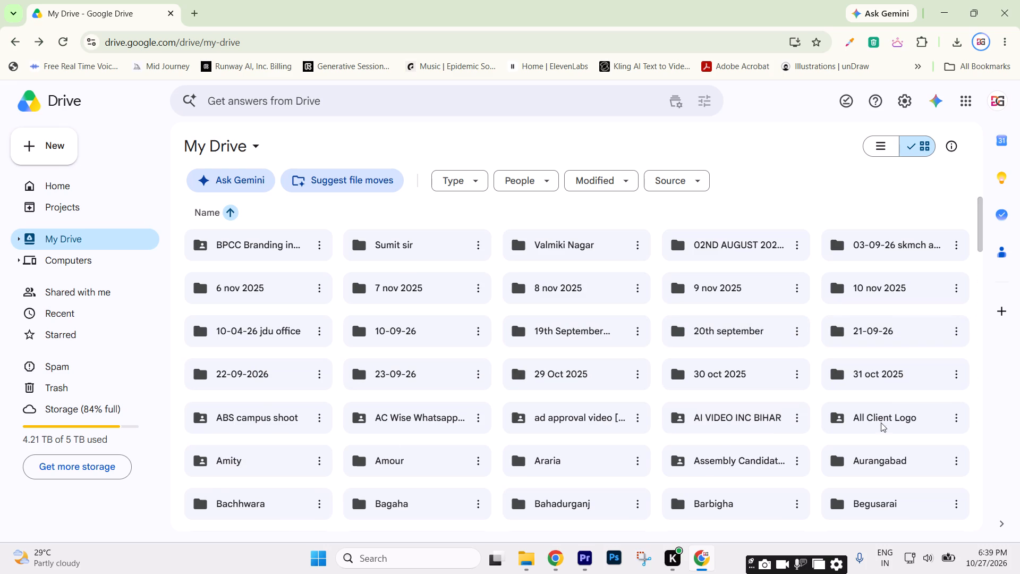
scroll(915, 438, down, 1)
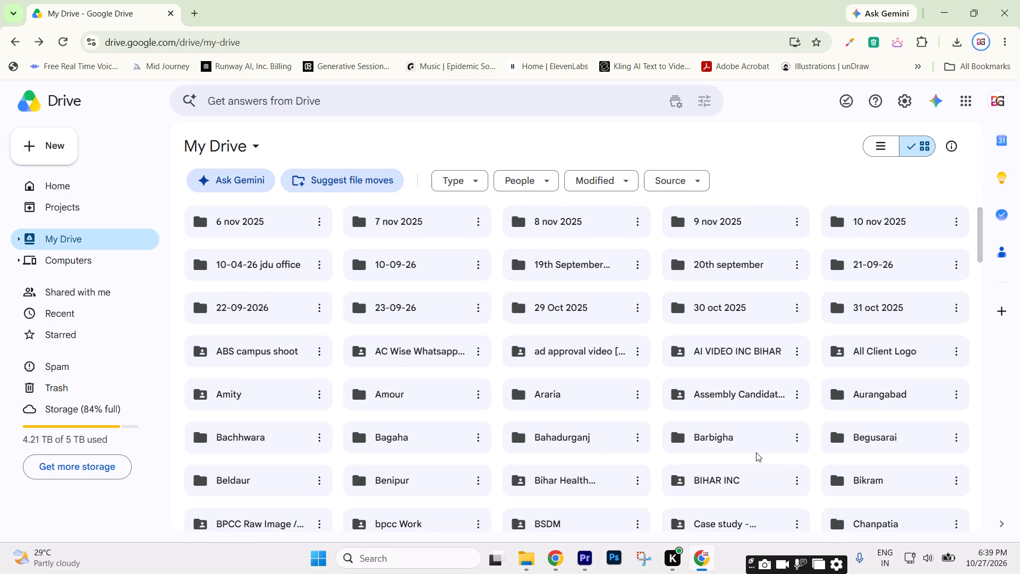
scroll(866, 452, down, 1)
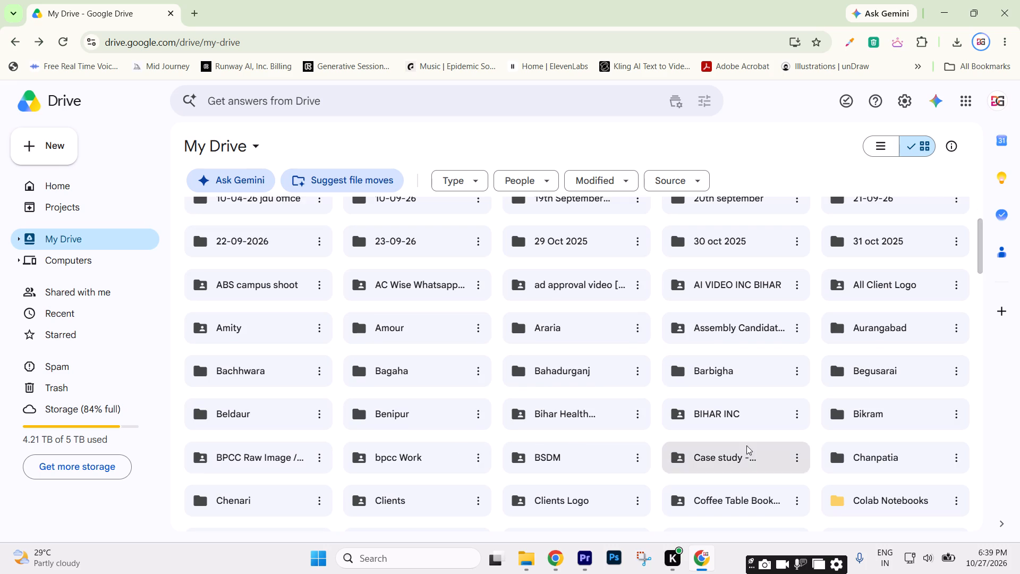
scroll(836, 445, down, 1)
scroll(280, 442, down, 1)
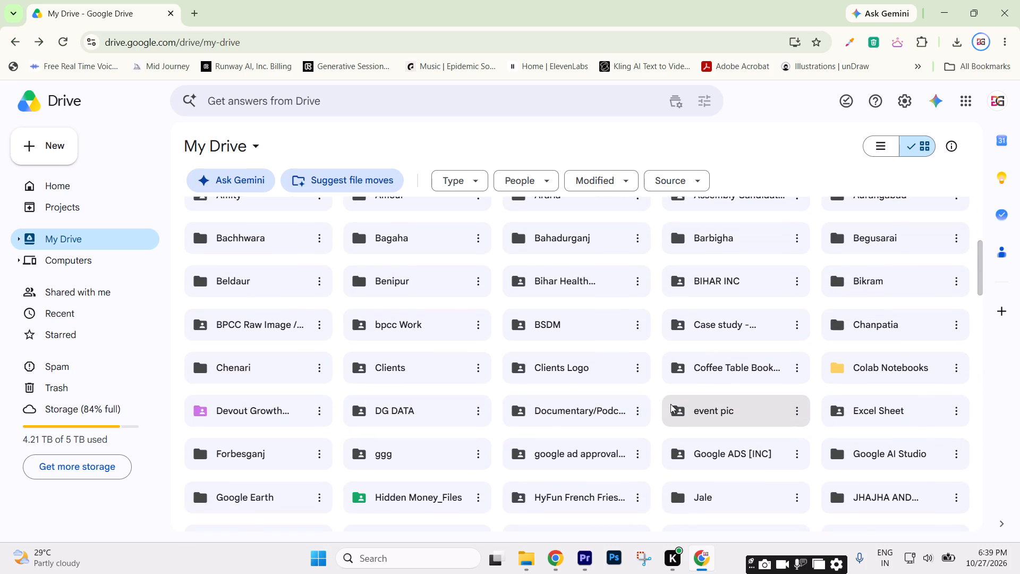
scroll(495, 434, down, 1)
scroll(888, 433, down, 1)
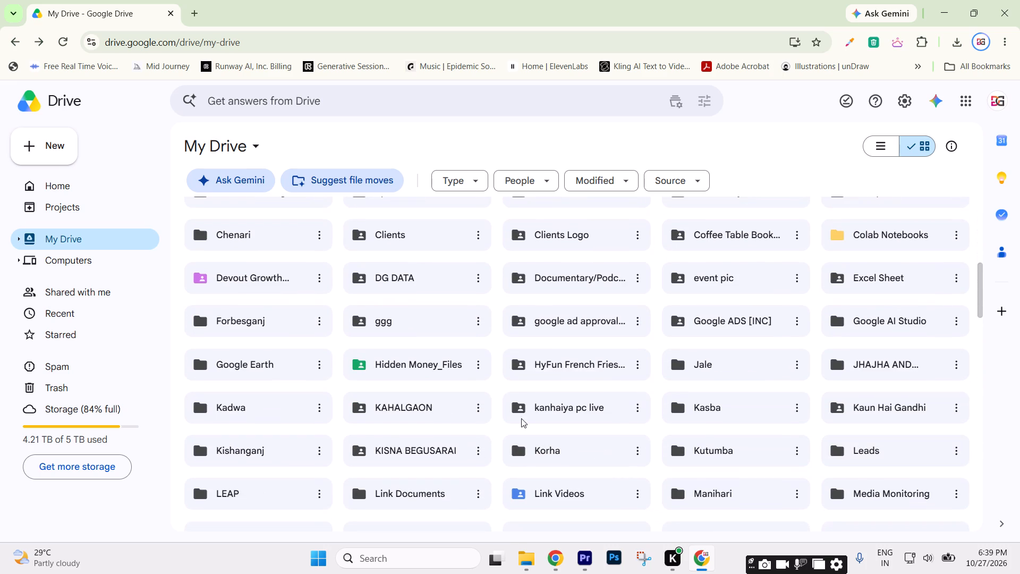
scroll(830, 484, down, 1)
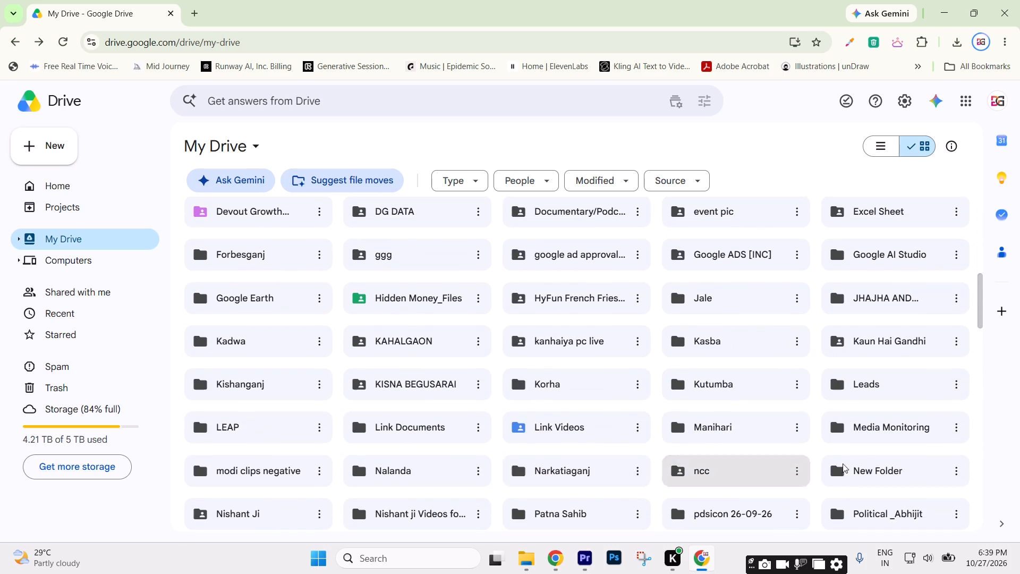
scroll(864, 467, down, 1)
scroll(777, 465, down, 1)
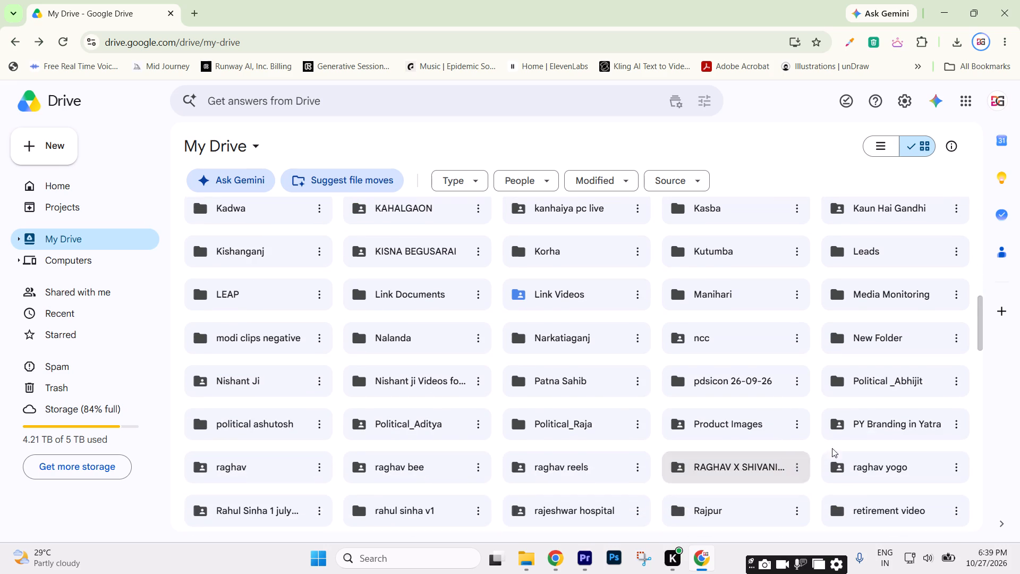
scroll(959, 460, down, 1)
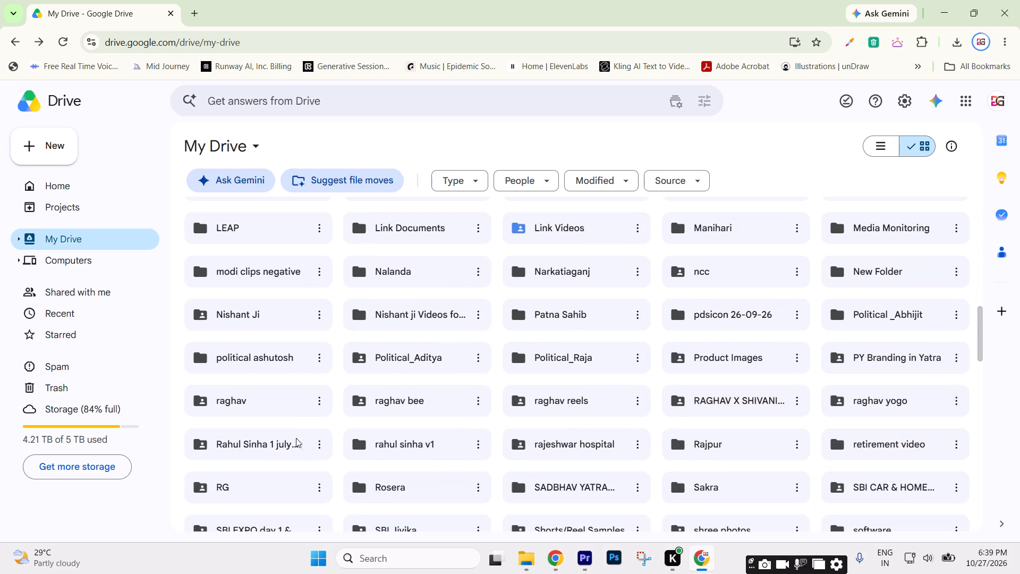
scroll(946, 478, down, 1)
scroll(262, 457, down, 1)
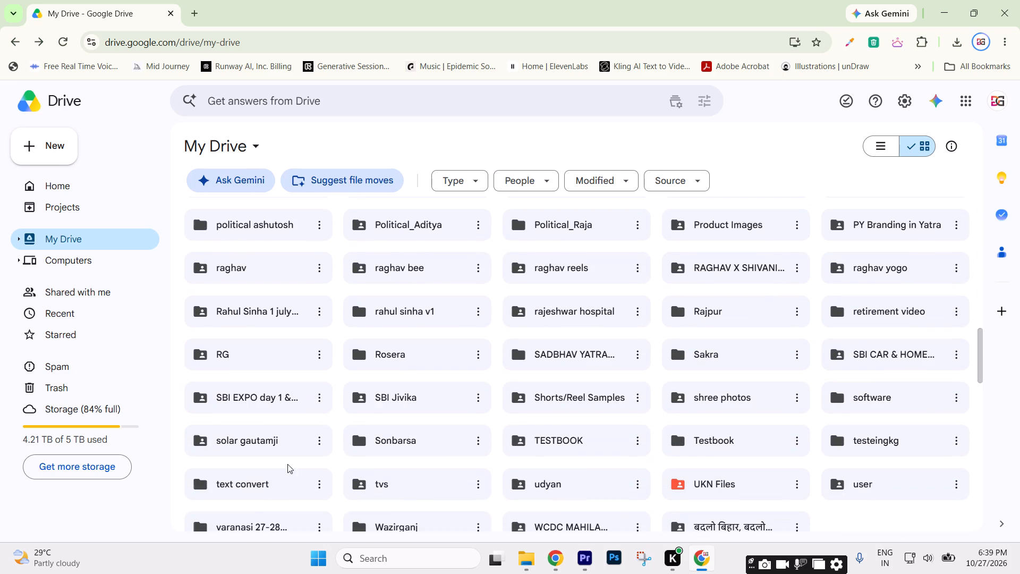
scroll(928, 433, down, 1)
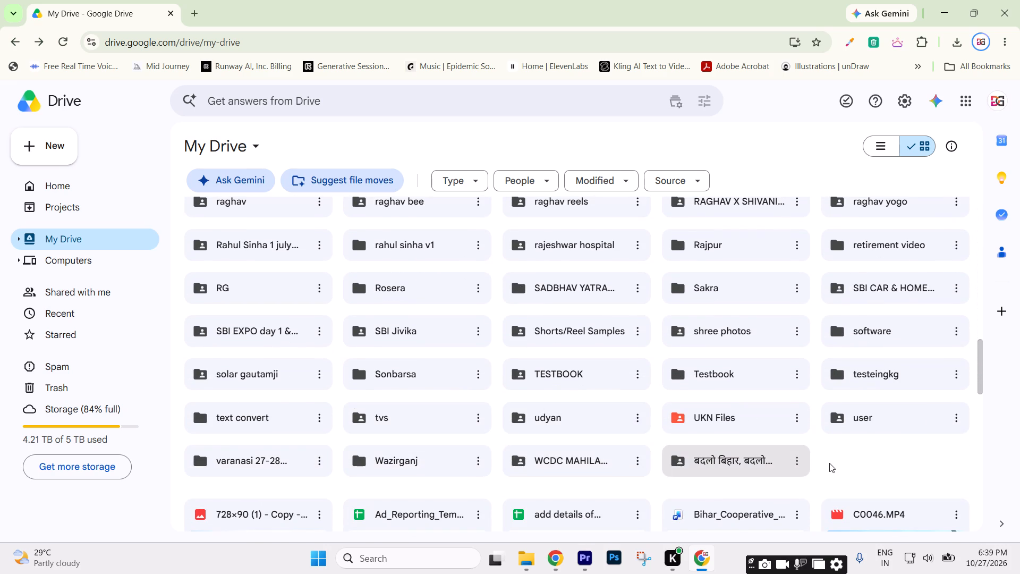
scroll(830, 462, down, 3)
scroll(634, 486, down, 7)
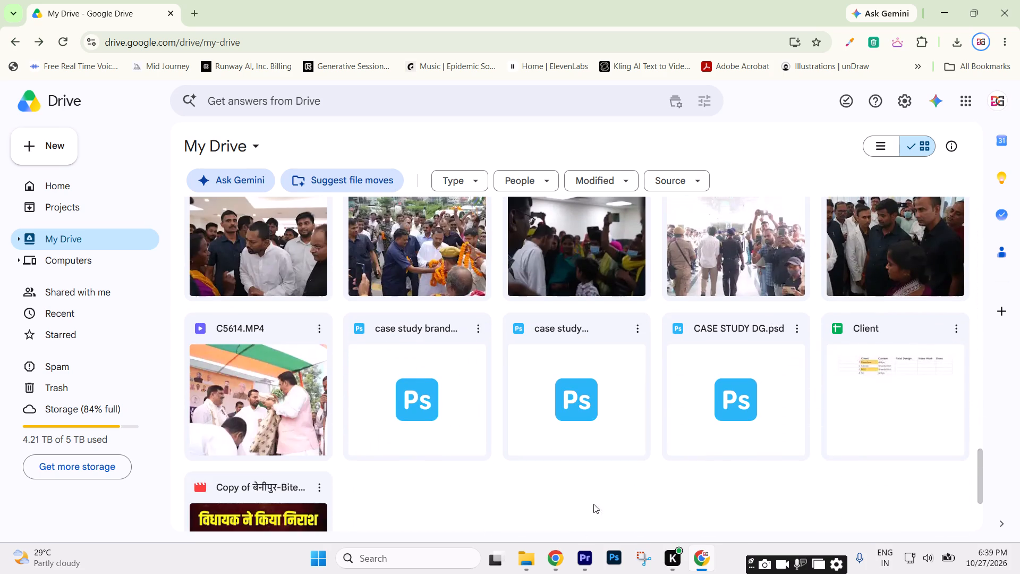
In Adobe Premiere, scale the podium shot ending the main edit on V1 to 143, shift it to X 502 and raise it in the frame.
click(589, 561)
click(219, 378)
text(===)
drag(224, 334, 245, 338)
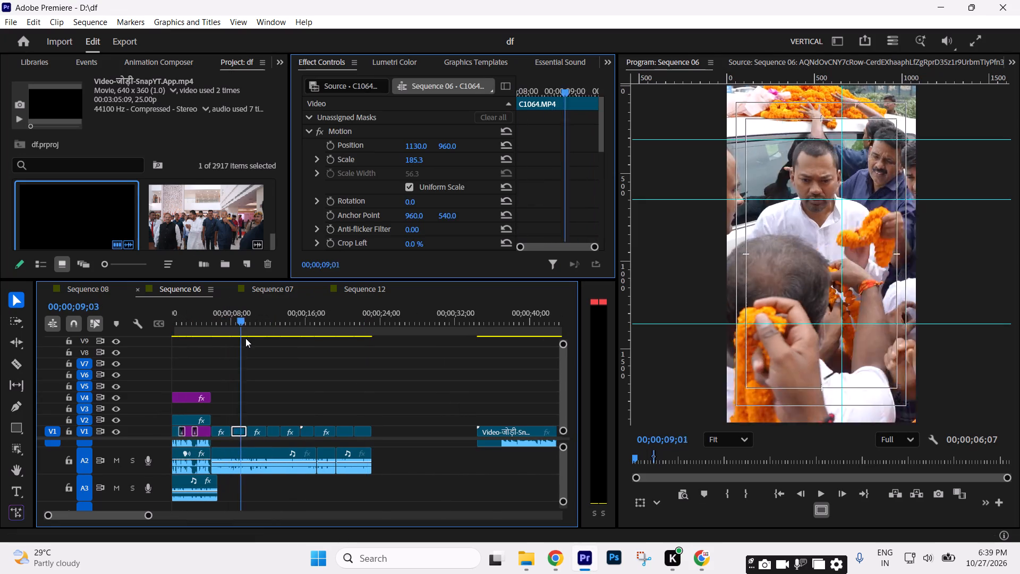
drag(245, 338, 314, 341)
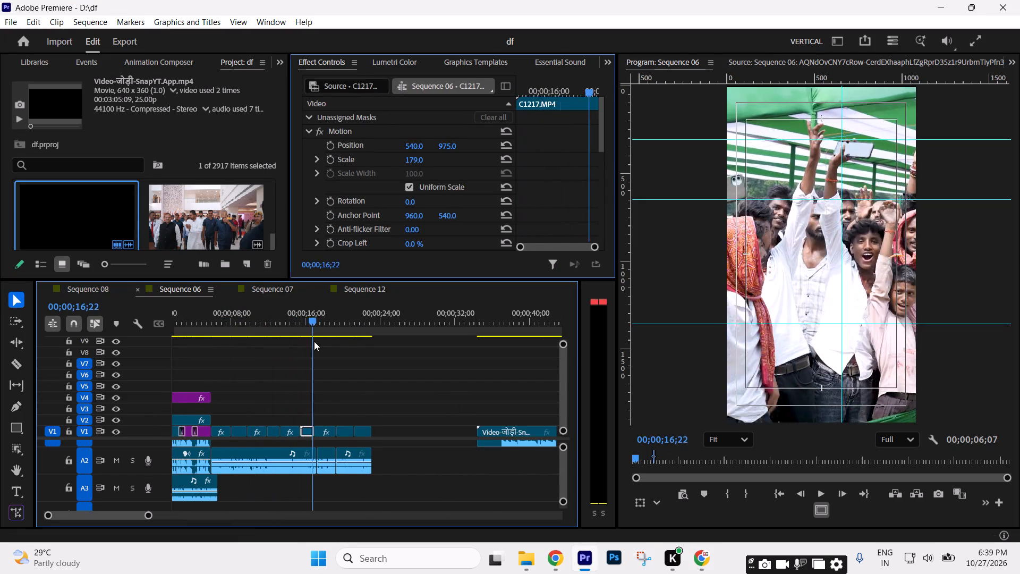
drag(314, 341, 368, 338)
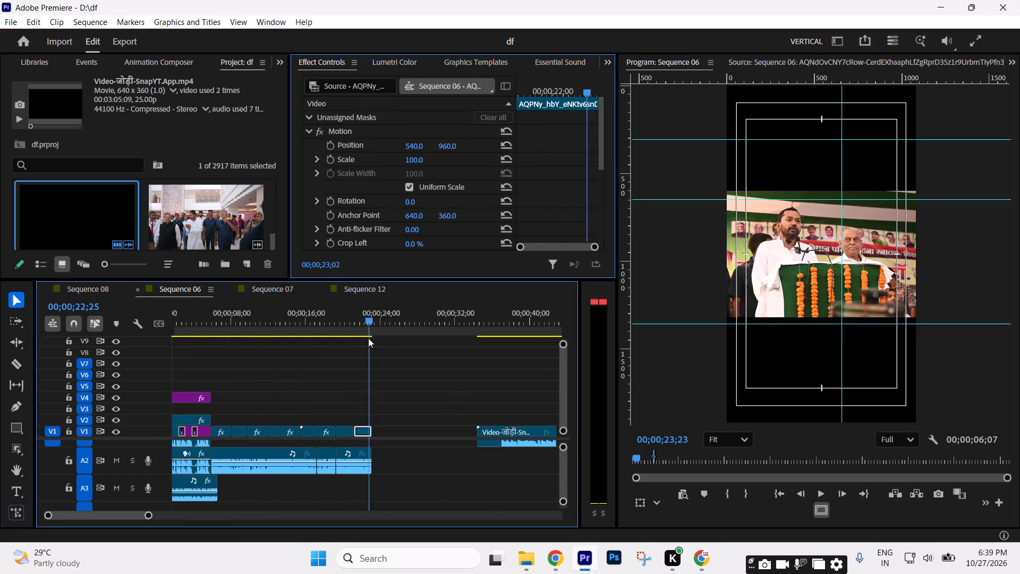
drag(368, 338, 365, 340)
drag(415, 158, 444, 159)
drag(416, 145, 391, 151)
drag(448, 145, 398, 255)
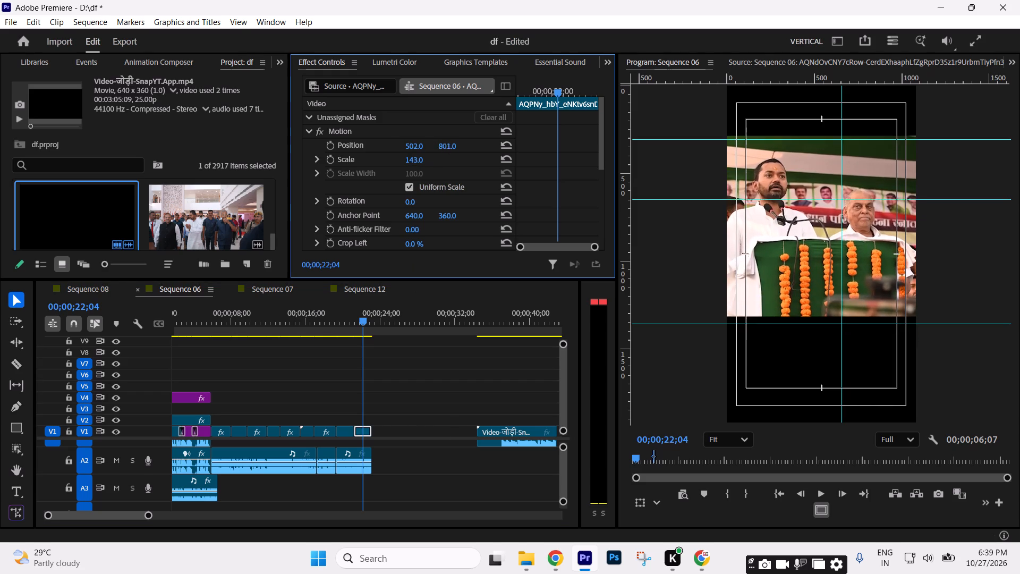
drag(398, 255, 200, 324)
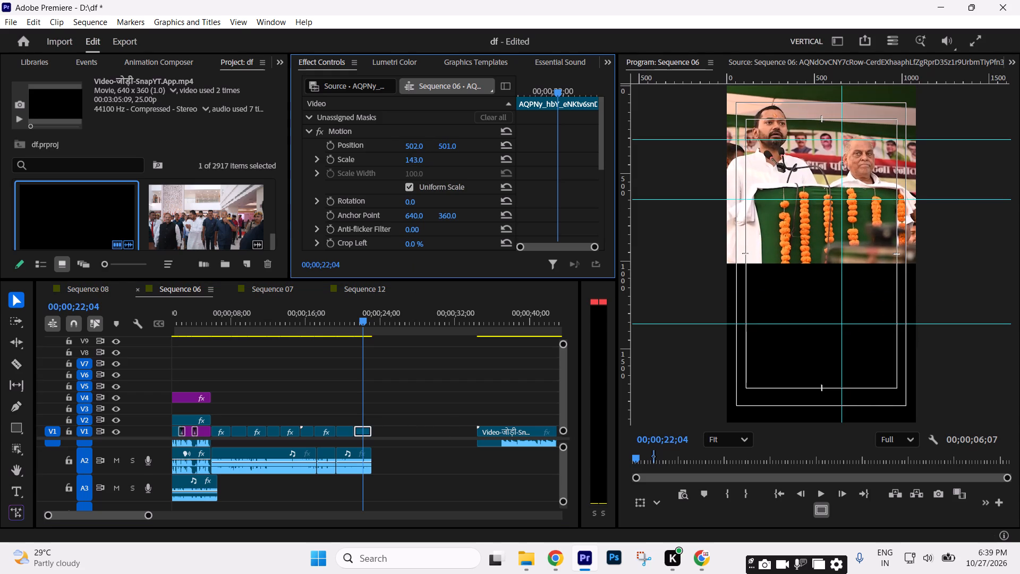
drag(200, 324, 200, 309)
Examine the separate layered edit far along Sequence 06, from about 00;22;40 to 00;23;20, for its shots and overlays.
click(434, 408)
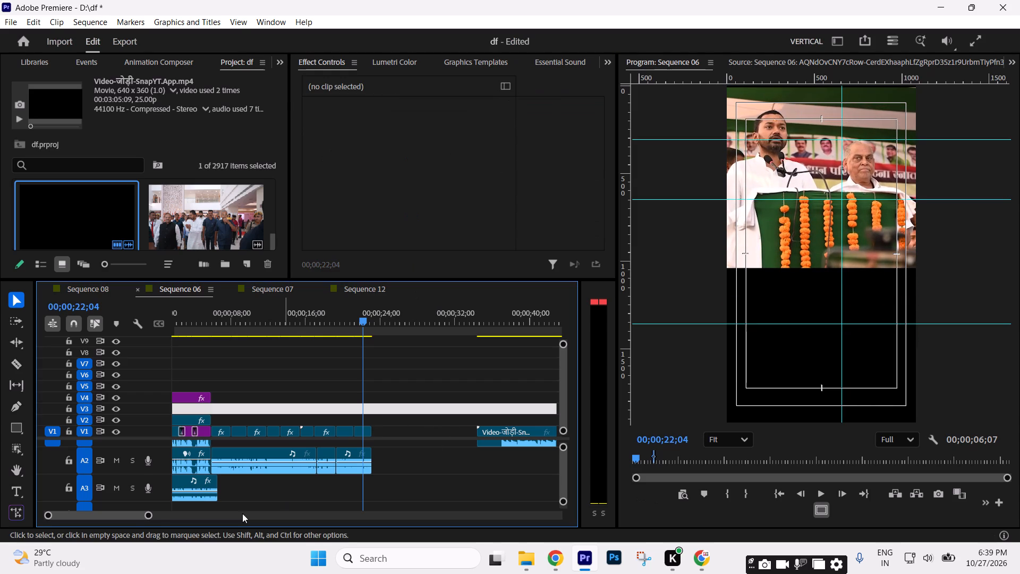
drag(150, 516, 238, 519)
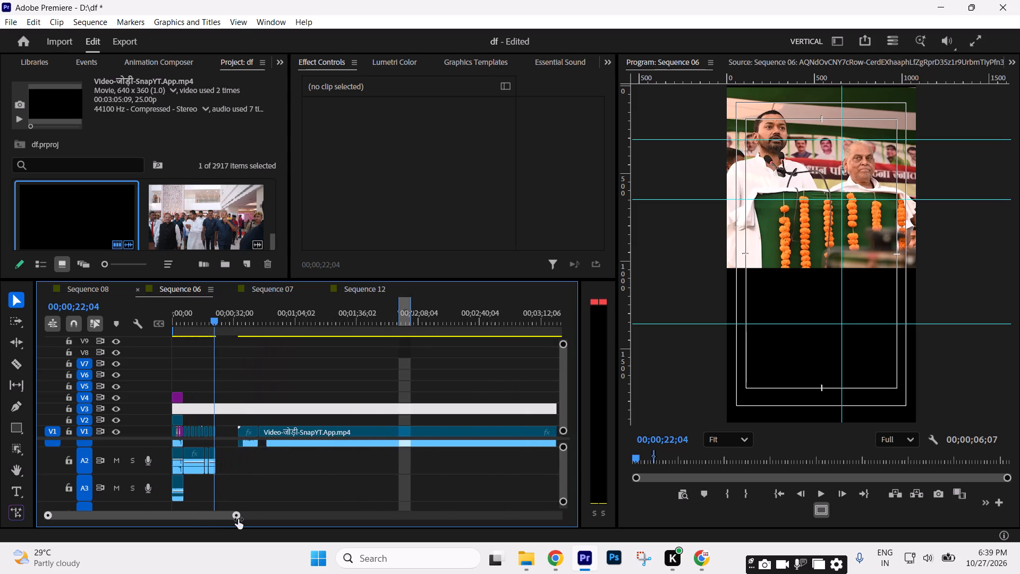
drag(238, 519, 500, 531)
click(448, 324)
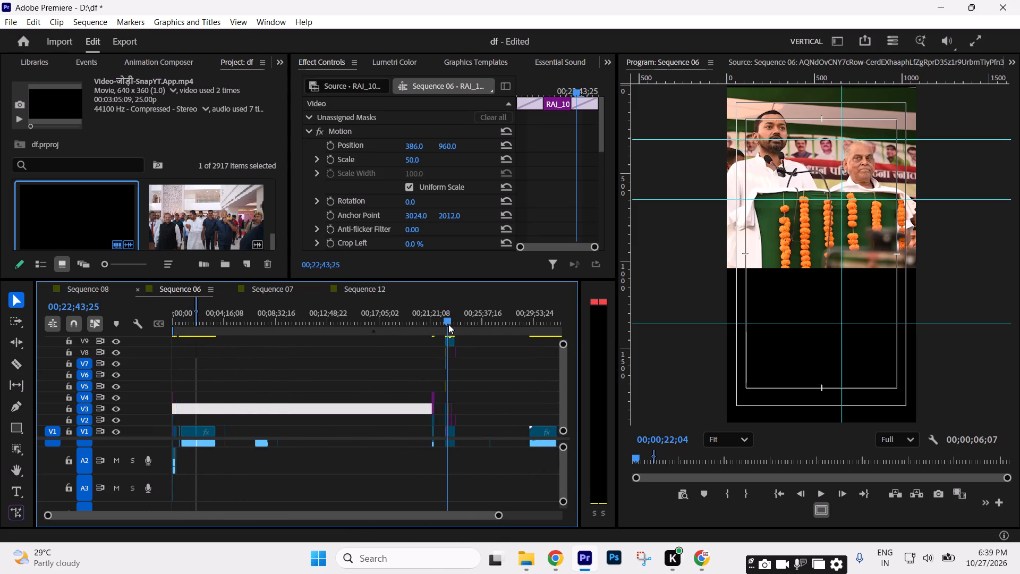
drag(503, 514, 482, 516)
drag(484, 516, 368, 513)
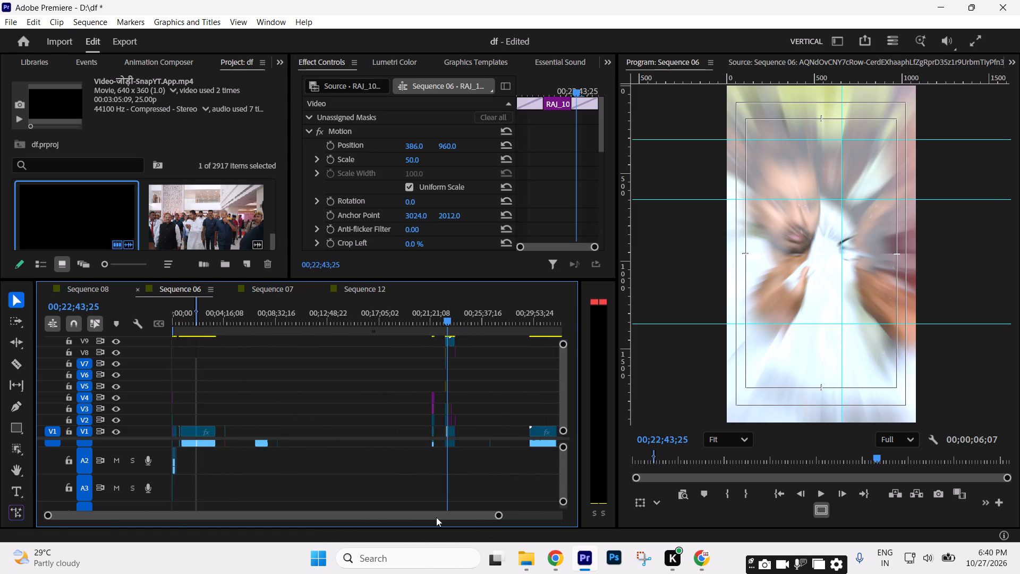
drag(500, 517, 121, 494)
drag(288, 320, 311, 326)
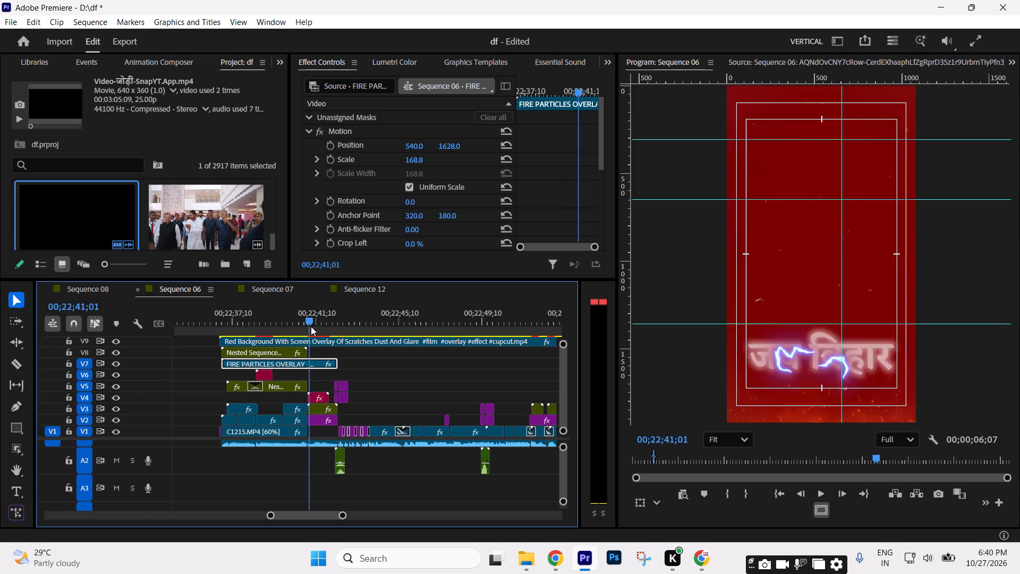
drag(311, 326, 308, 321)
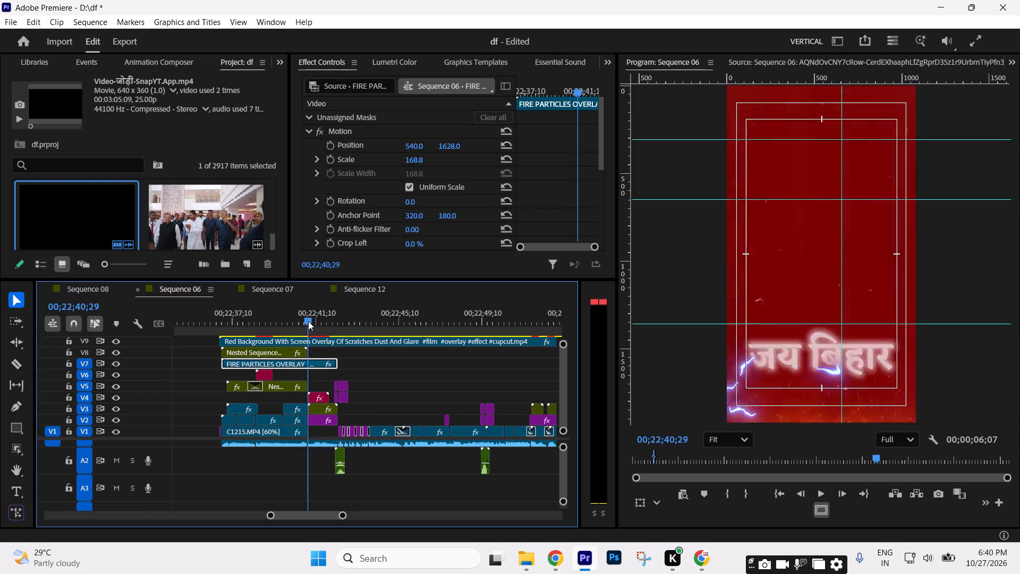
drag(308, 321, 454, 336)
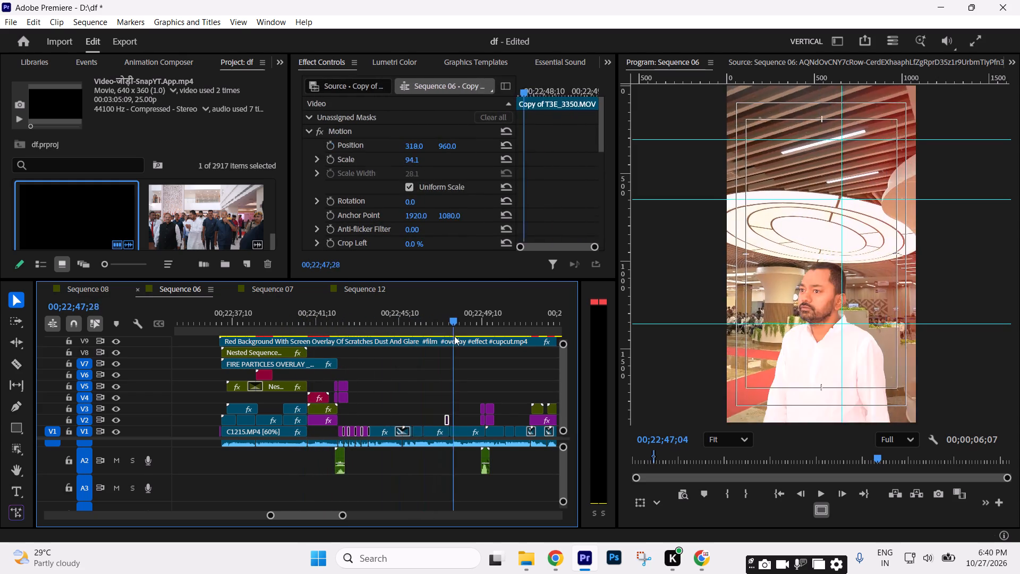
drag(454, 336, 460, 347)
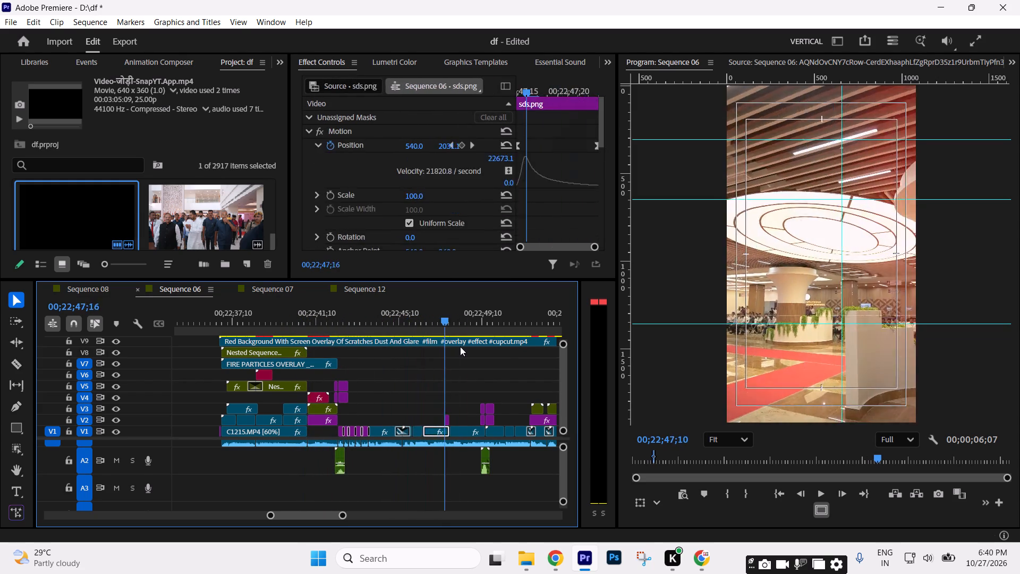
drag(460, 347, 556, 365)
key(minus)
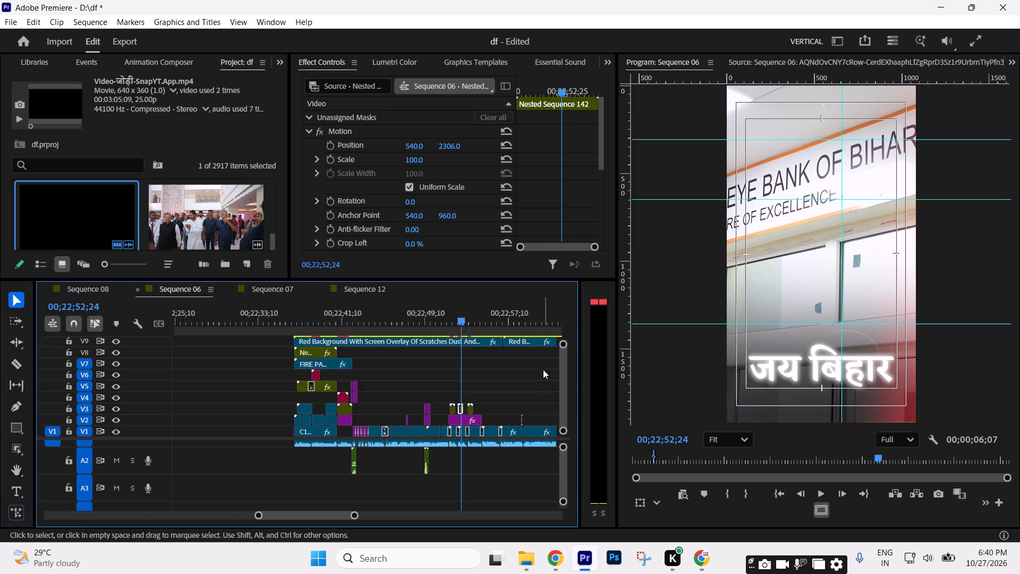
key(minus)
drag(419, 321, 562, 334)
key(minus)
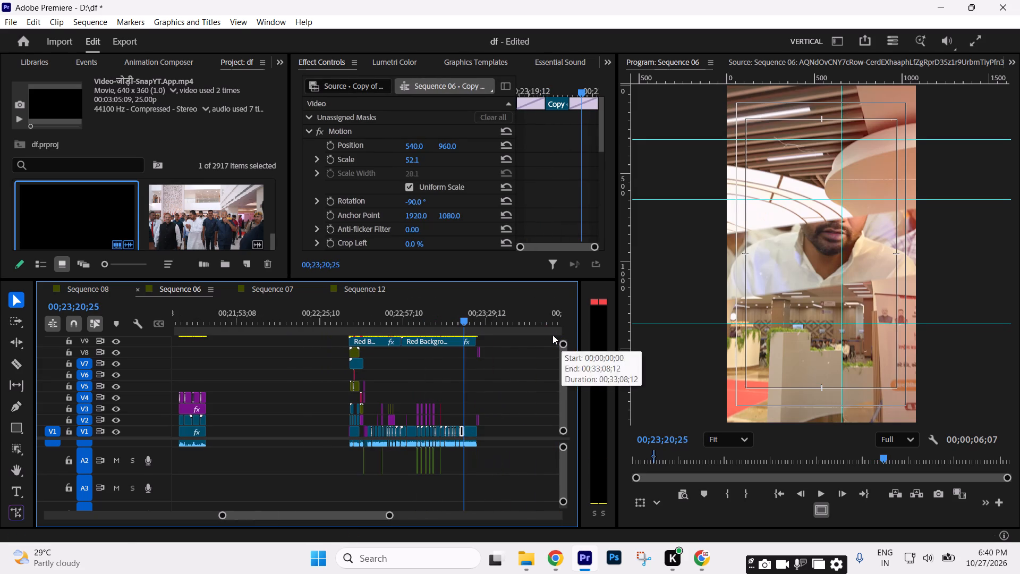